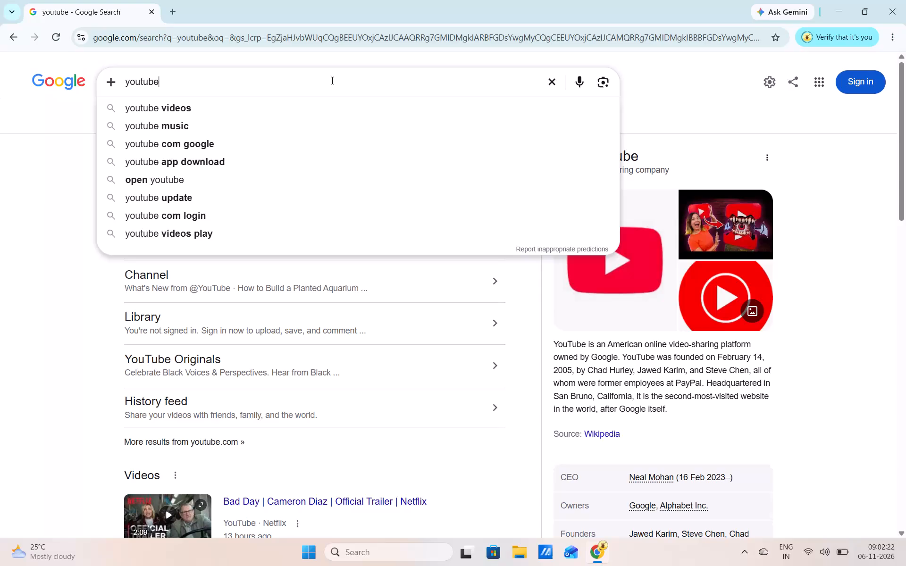
# Replace the youtube query with a Google search for tradingview.
pyautogui.press('BackSpace')
pyautogui.press('BackSpace')
pyautogui.press('BackSpace')
pyautogui.press('BackSpace')
pyautogui.press('BackSpace')
pyautogui.press('BackSpace')
pyautogui.press('BackSpace')
pyautogui.press('BackSpace')
pyautogui.press('BackSpace')
pyautogui.press('BackSpace')
pyautogui.press('BackSpace')
pyautogui.press('BackSpace')
pyautogui.press('BackSpace')
pyautogui.press('BackSpace')
pyautogui.press('BackSpace')
pyautogui.press('BackSpace')
pyautogui.press('BackSpace')
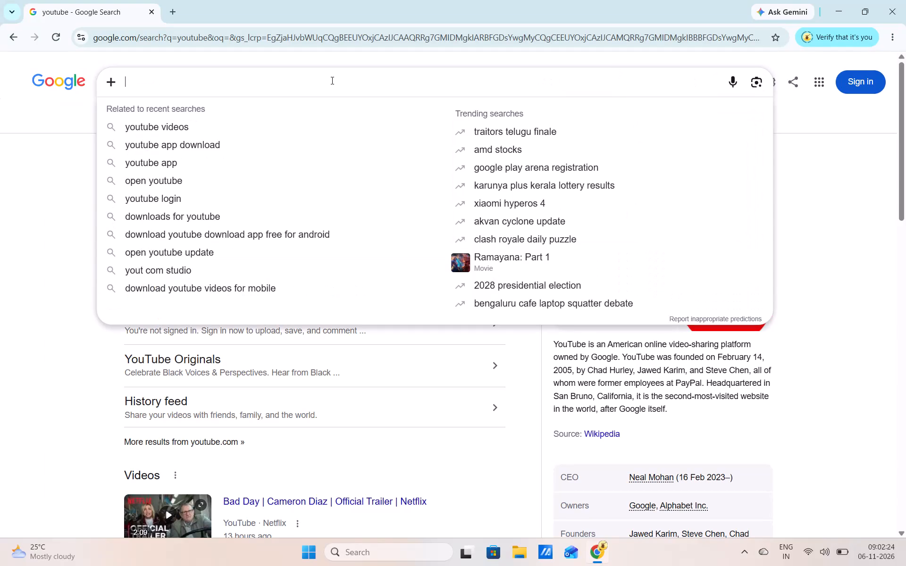
pyautogui.write('tra')
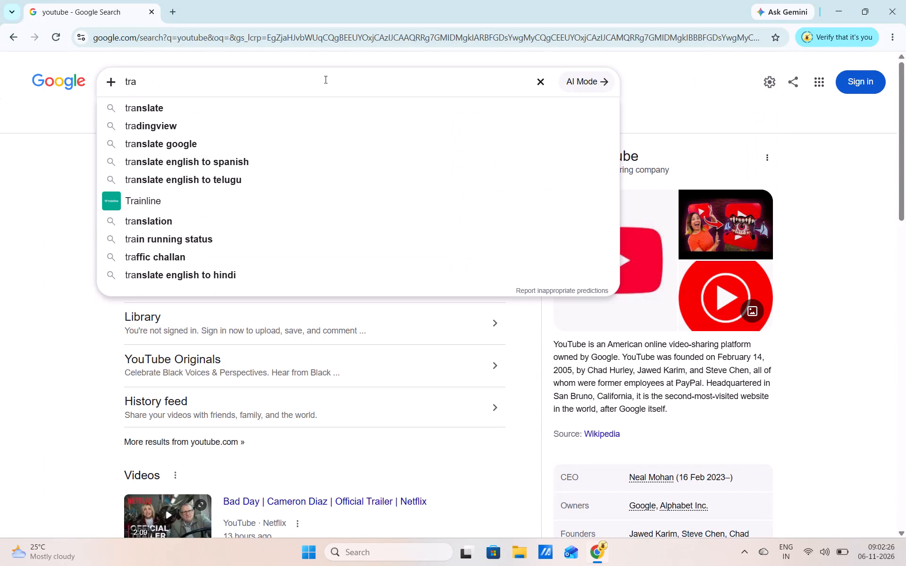
pyautogui.click(328, 126)
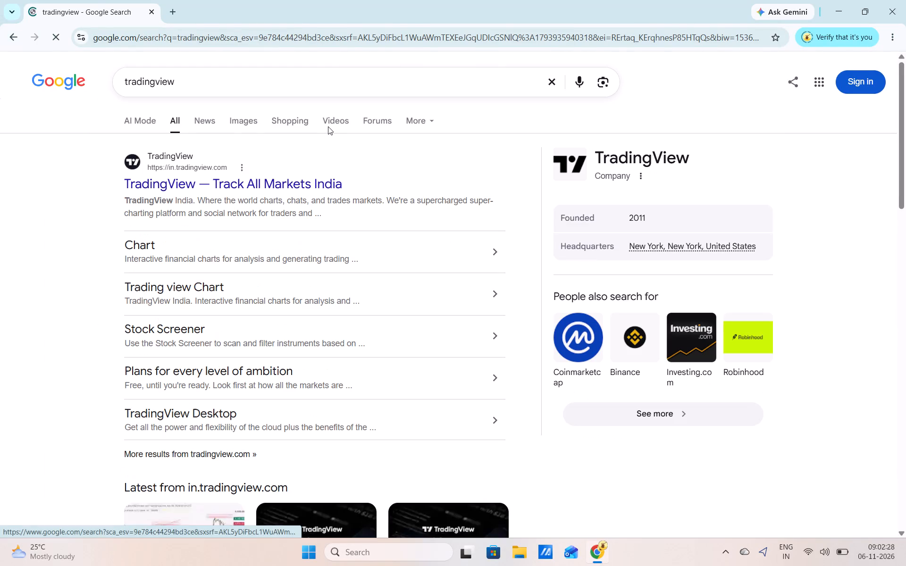
# Open the Chart page listed under the TradingView search result.
pyautogui.click(146, 247)
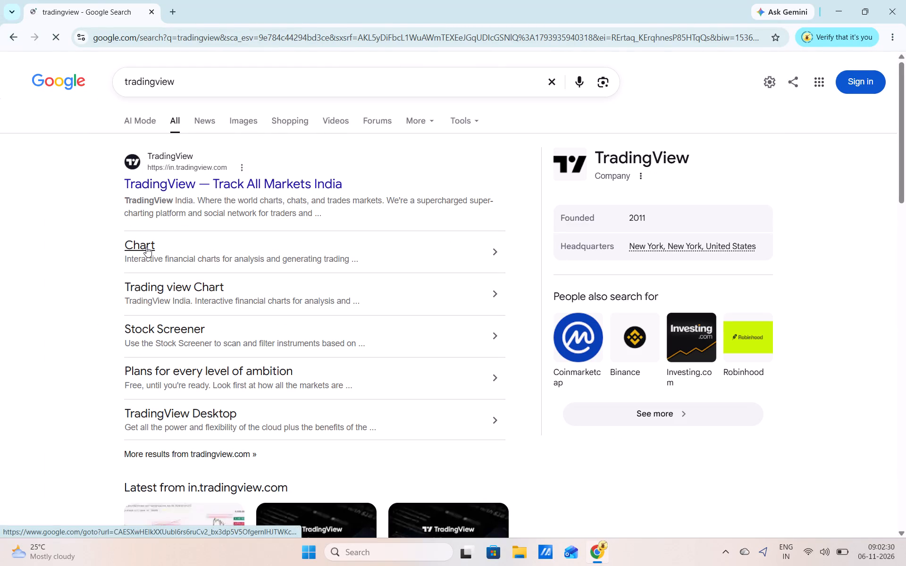
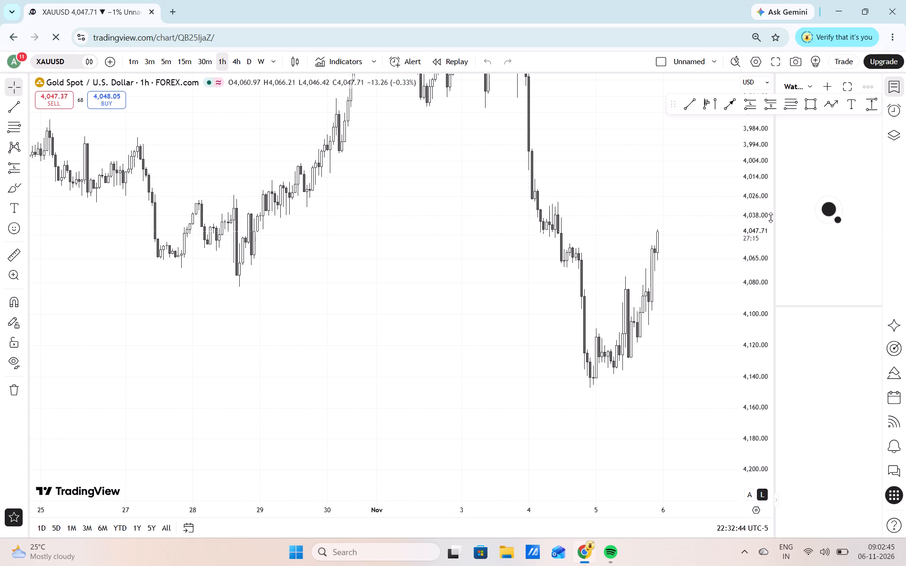
# Delete the old drawings around the 4–5 November swing: two risk/reward positions, the small shaded rectangle and the short trend line.
pyautogui.moveTo(757, 218); pyautogui.dragTo(800, 386)
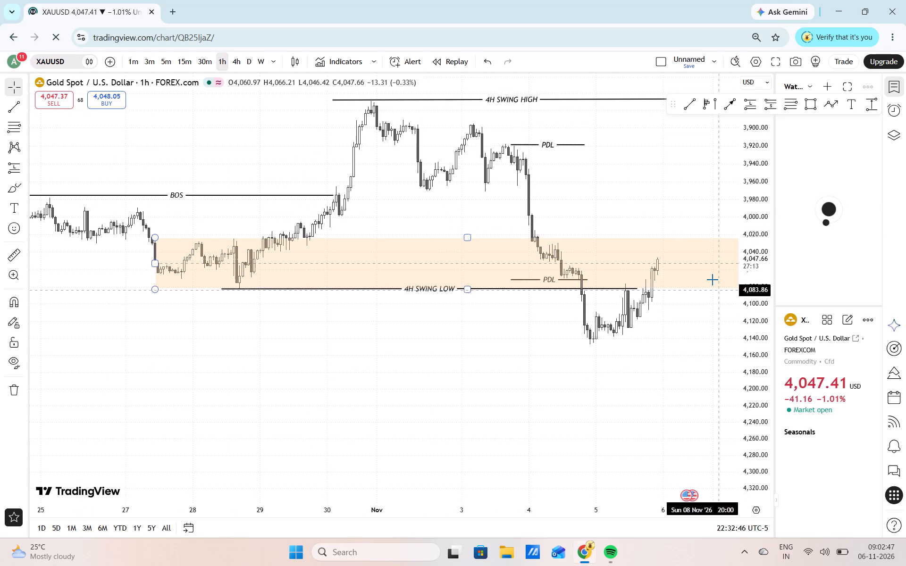
pyautogui.moveTo(664, 202); pyautogui.dragTo(544, 247)
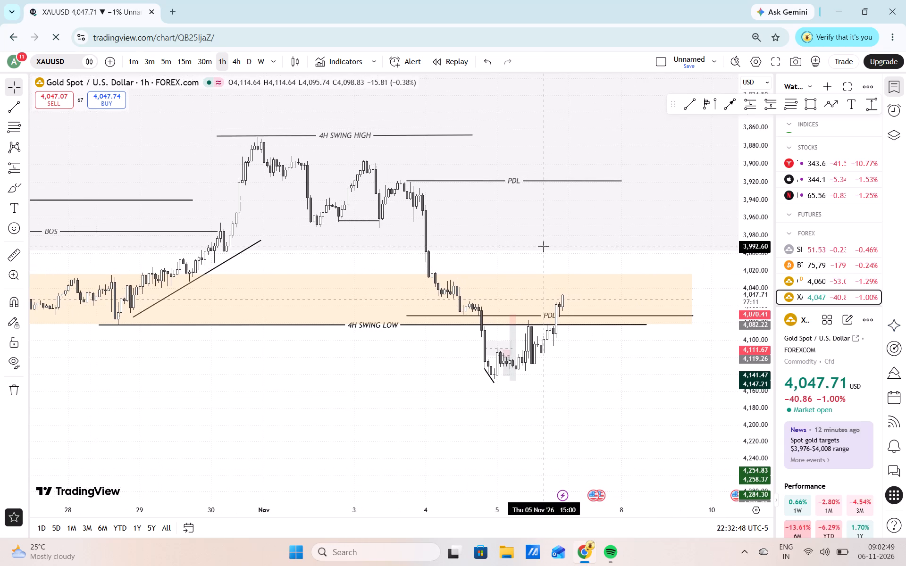
pyautogui.click(512, 383)
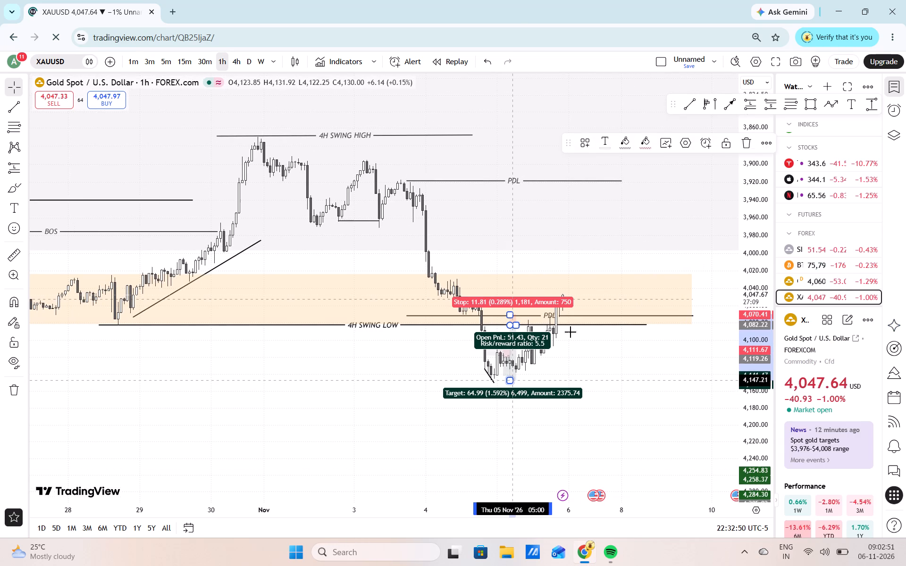
pyautogui.click(742, 138)
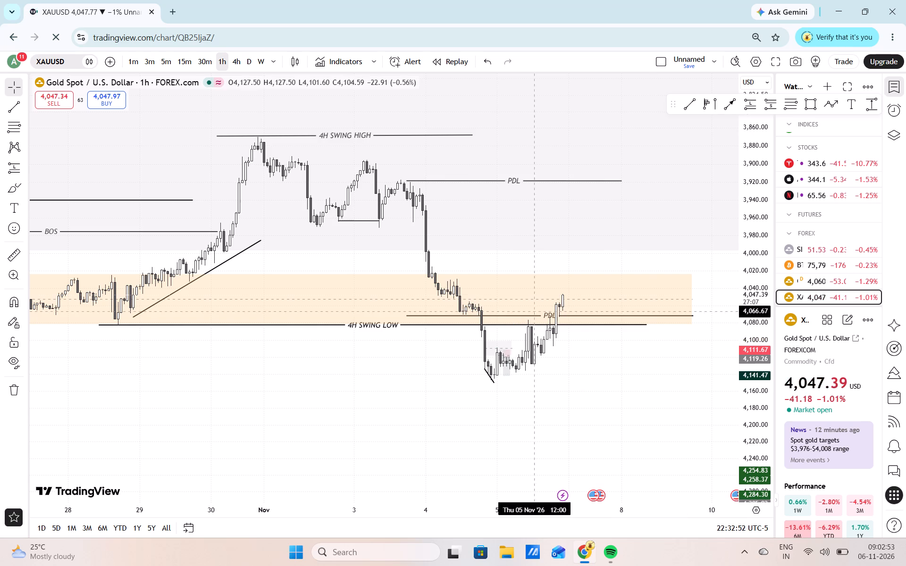
pyautogui.click(491, 358)
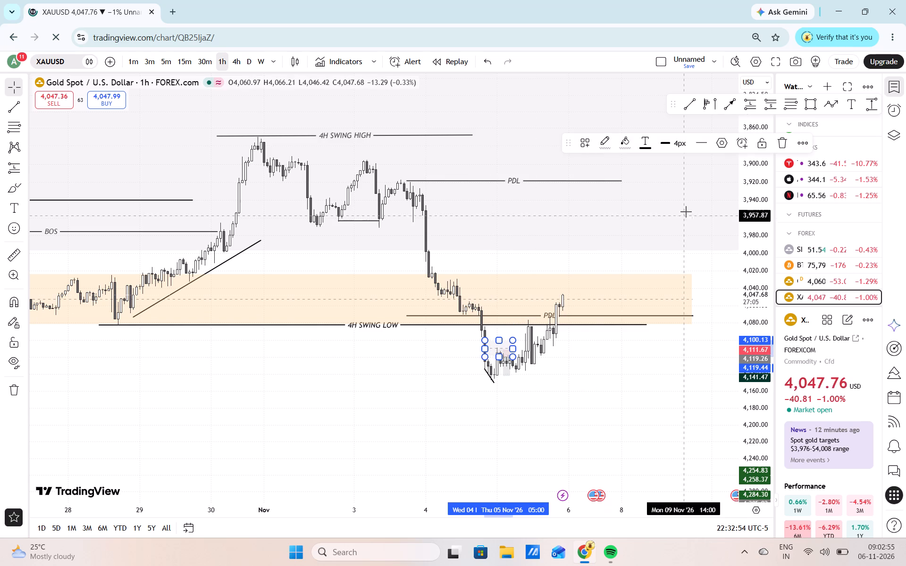
pyautogui.click(774, 144)
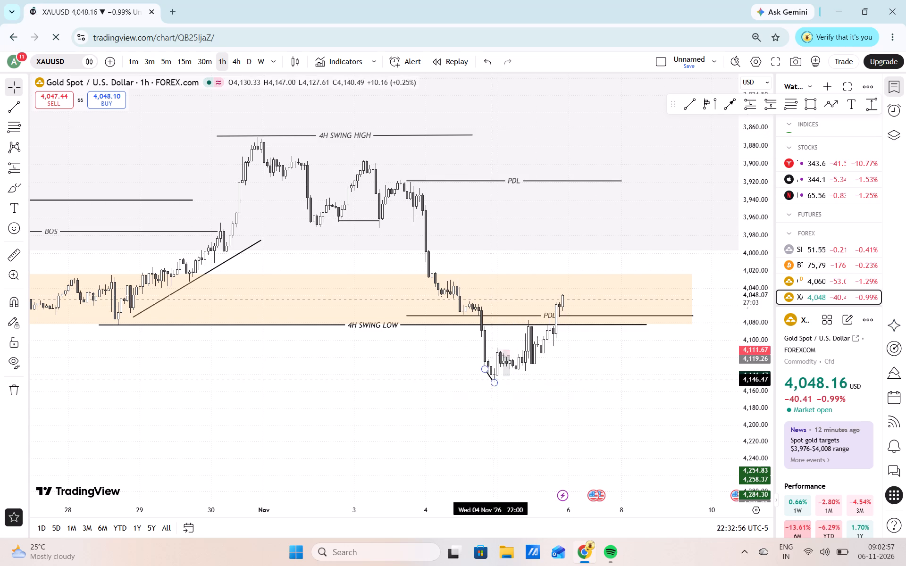
pyautogui.moveTo(487, 381); pyautogui.dragTo(493, 380)
pyautogui.click(493, 380)
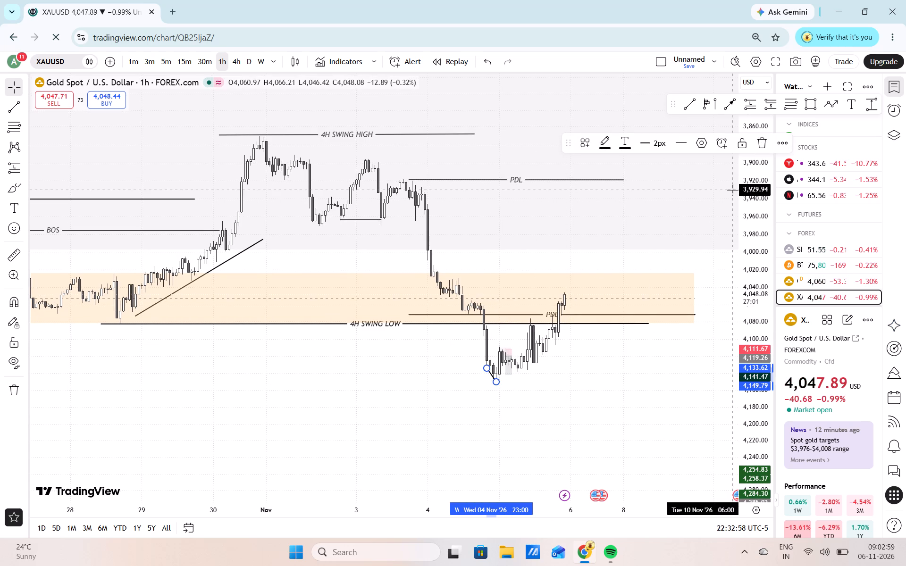
pyautogui.click(763, 144)
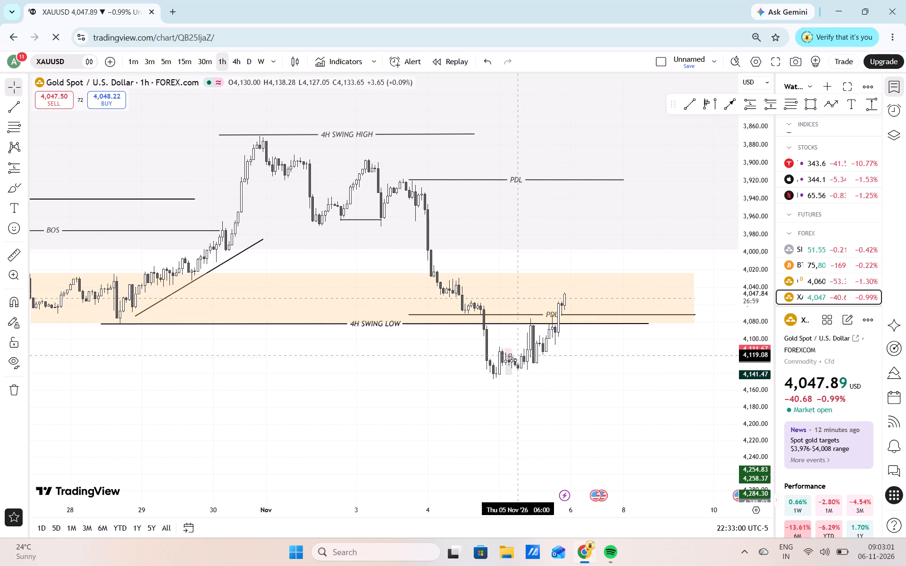
pyautogui.click(509, 358)
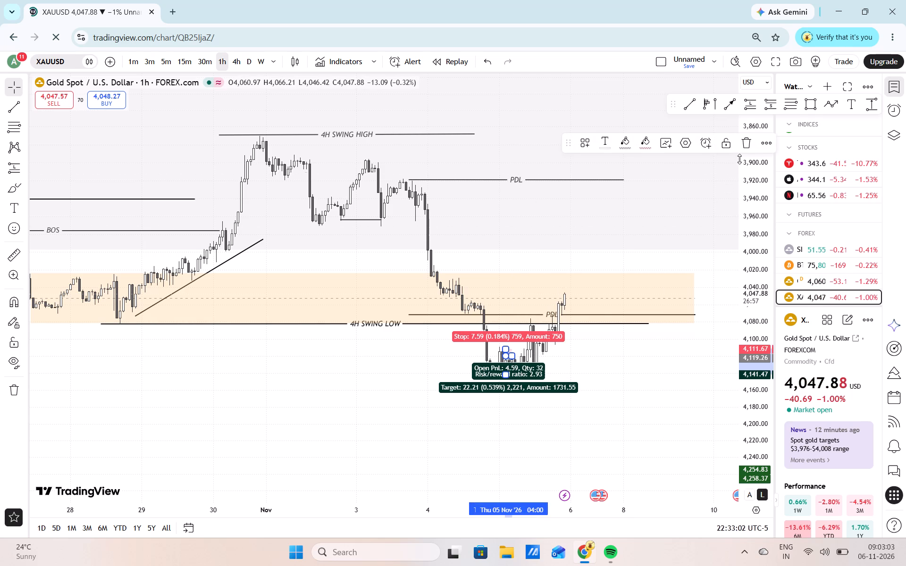
pyautogui.click(742, 150)
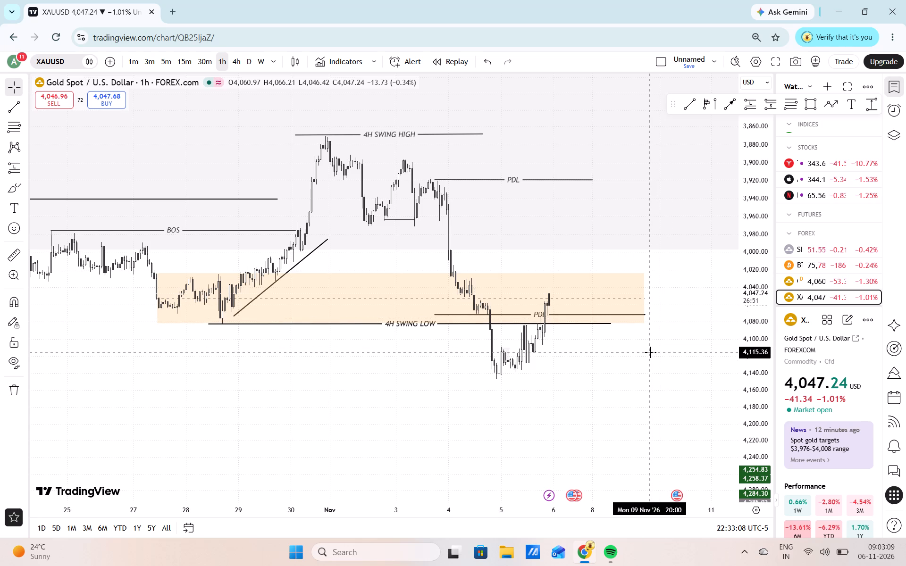
# On the daily timeframe, move the nearer PDL line to the tip of the 5 November candle's long wick, at about 4,149.
pyautogui.click(252, 58)
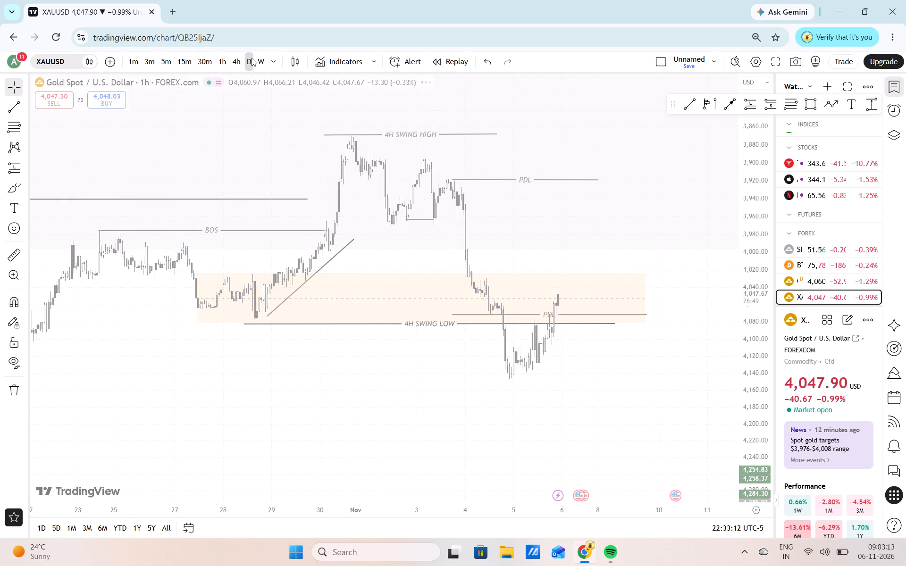
pyautogui.doubleClick(252, 58)
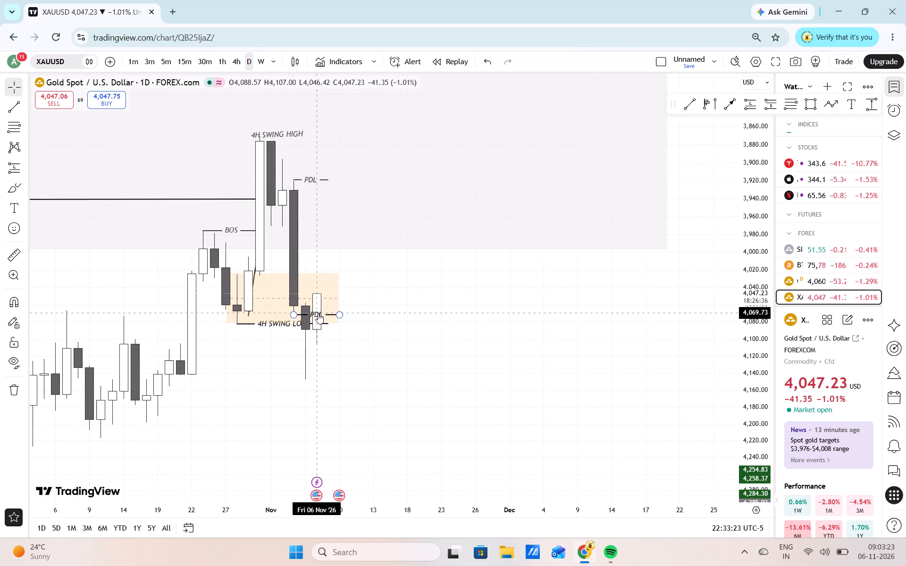
pyautogui.moveTo(318, 313); pyautogui.dragTo(331, 363)
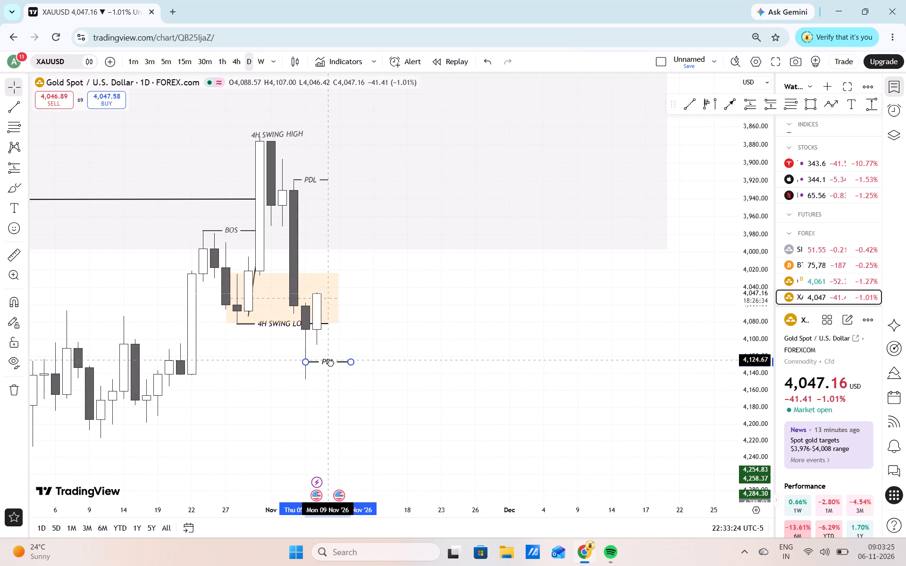
pyautogui.moveTo(331, 363); pyautogui.dragTo(332, 376)
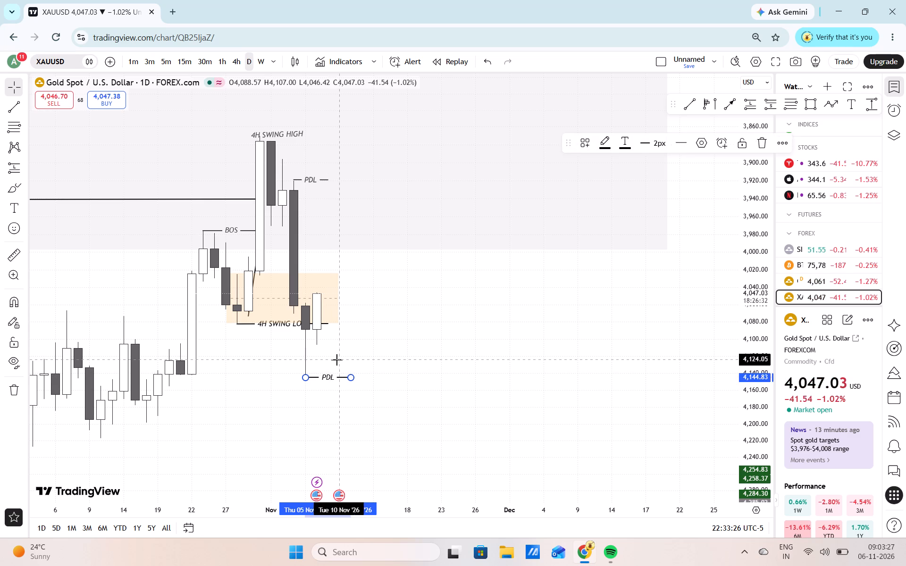
pyautogui.click(337, 360)
pyautogui.click(331, 381)
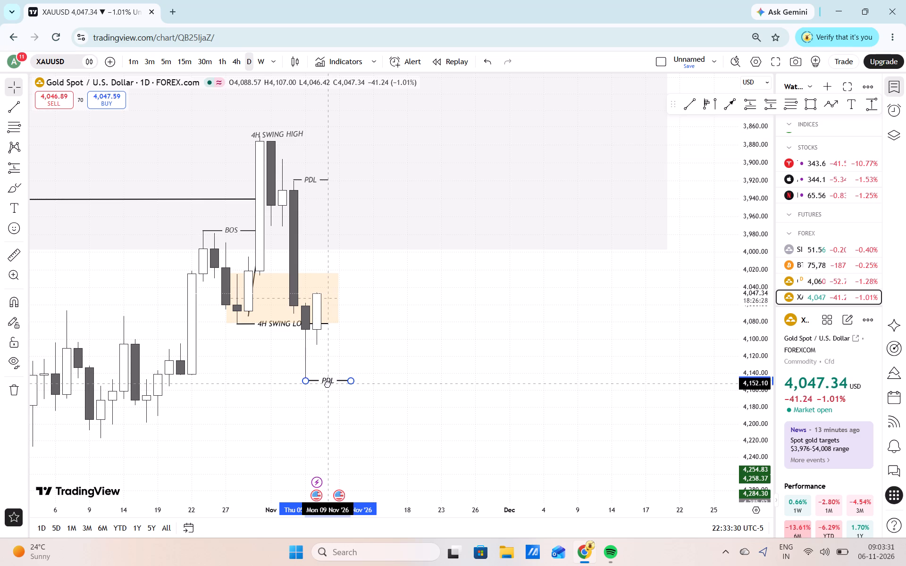
pyautogui.click(326, 353)
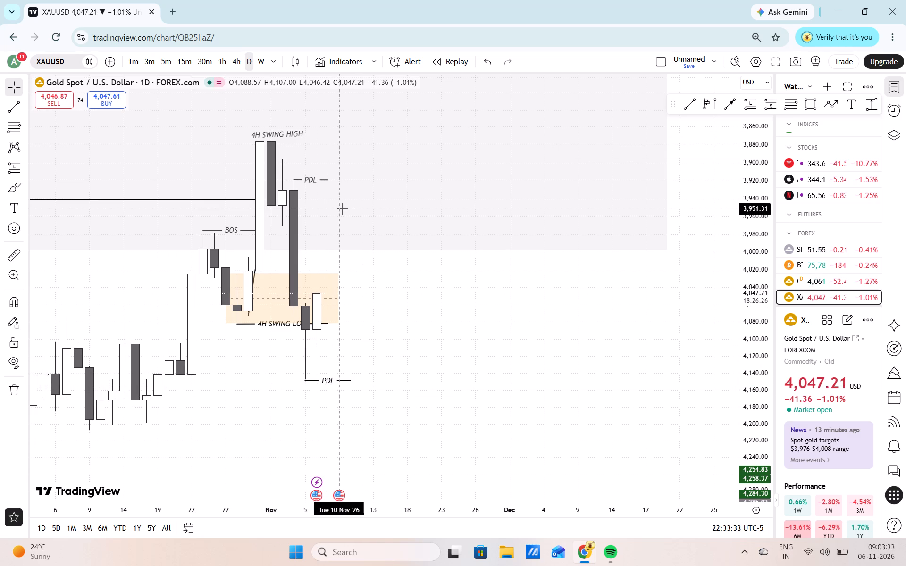
# Move the older PDL line near 3,920 to the opposite end of the 5 November candle, at about 4,057.
pyautogui.moveTo(312, 177); pyautogui.dragTo(325, 282)
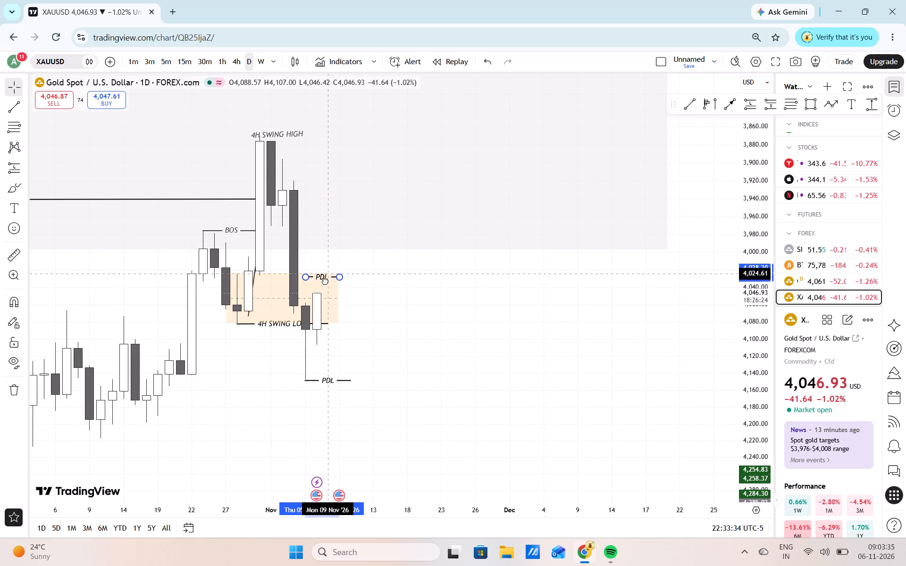
pyautogui.moveTo(325, 282); pyautogui.dragTo(327, 299)
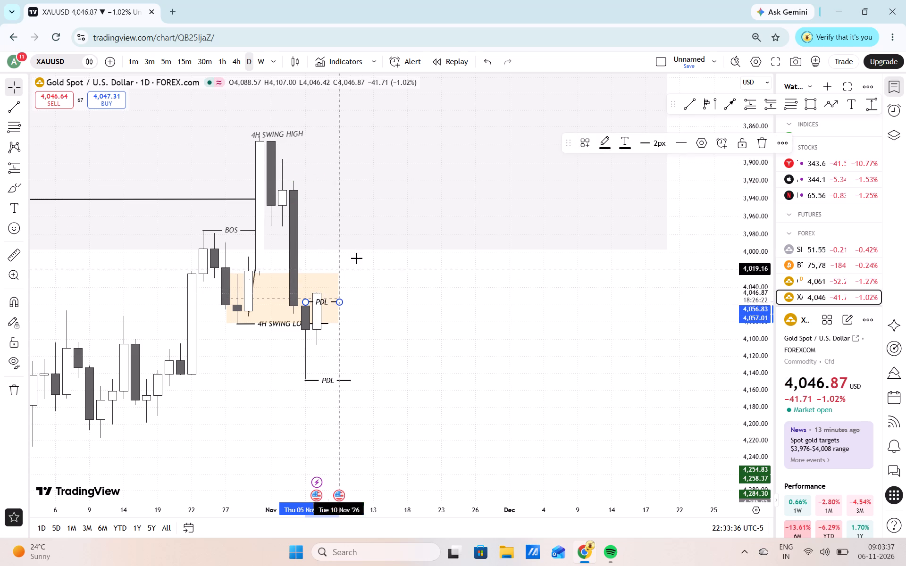
pyautogui.click(361, 255)
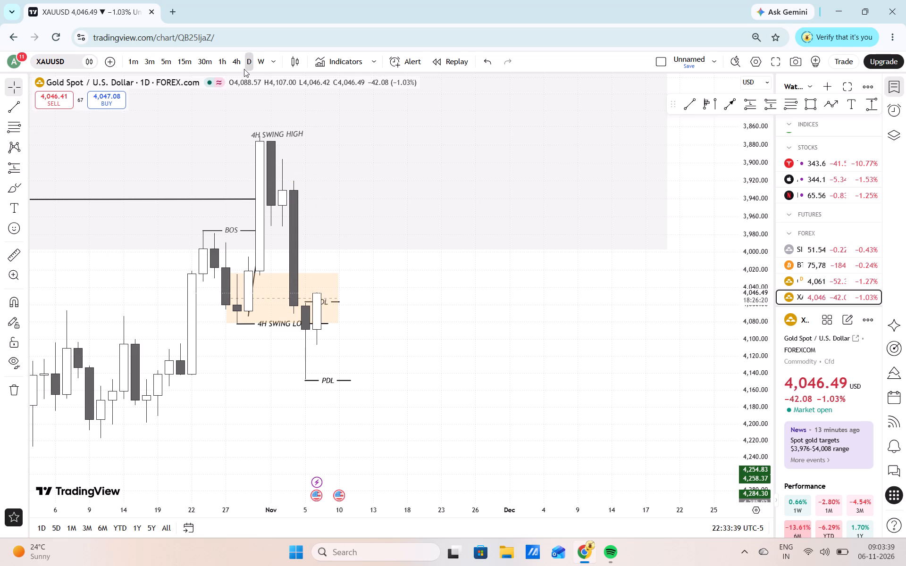
# On the 4-hour timeframe, shorten the PDL line near 4,057 so it ends at 8 November 22:00, kept nearly level.
pyautogui.click(240, 61)
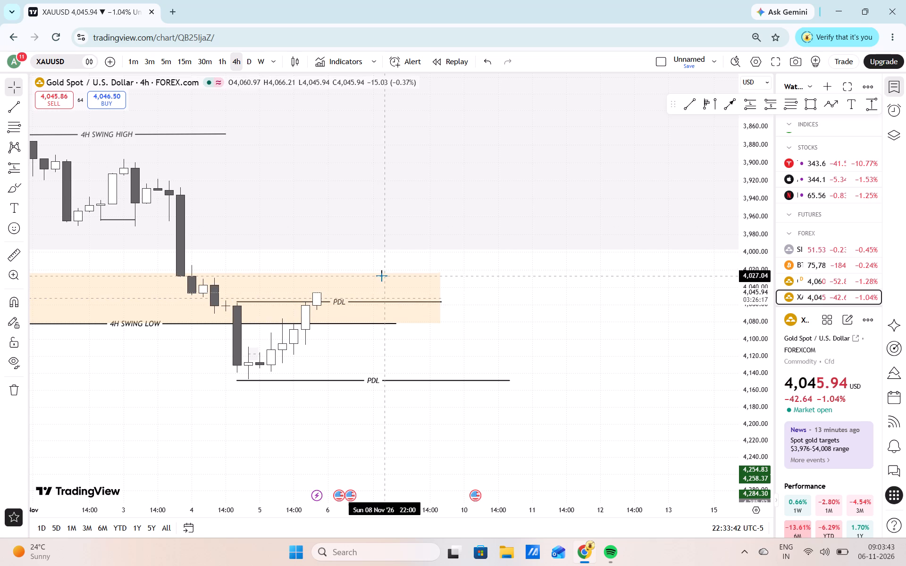
pyautogui.click(441, 302)
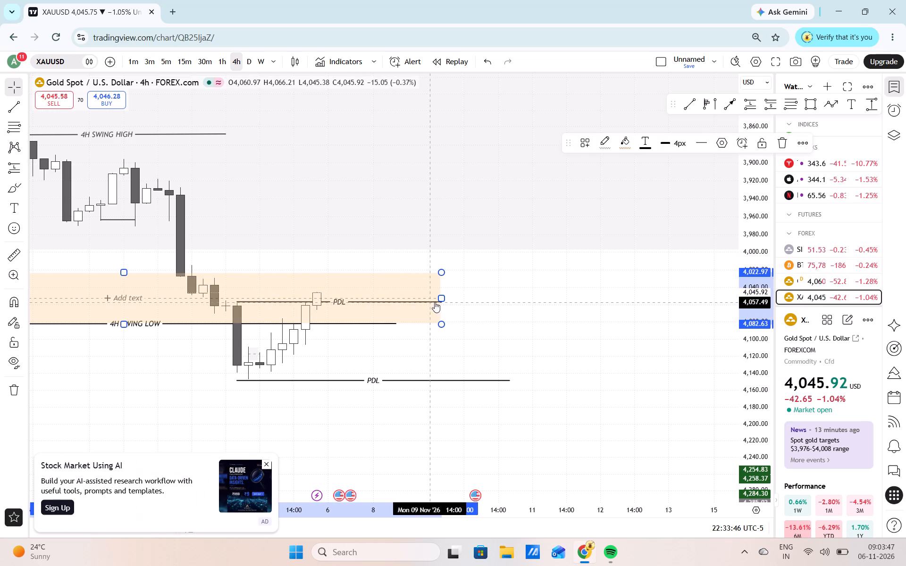
pyautogui.click(469, 312)
pyautogui.moveTo(469, 312); pyautogui.dragTo(514, 326)
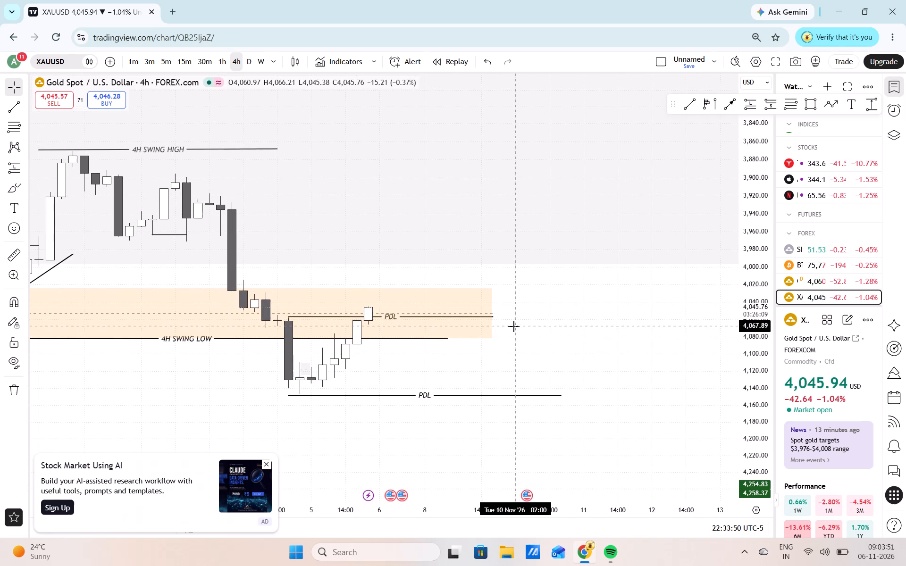
pyautogui.moveTo(491, 319); pyautogui.dragTo(454, 321)
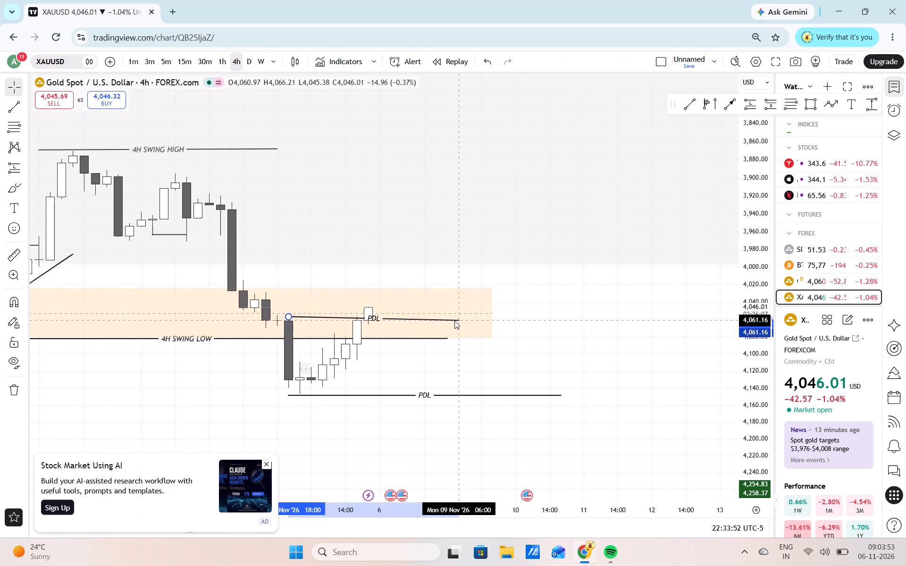
pyautogui.moveTo(454, 321); pyautogui.dragTo(442, 318)
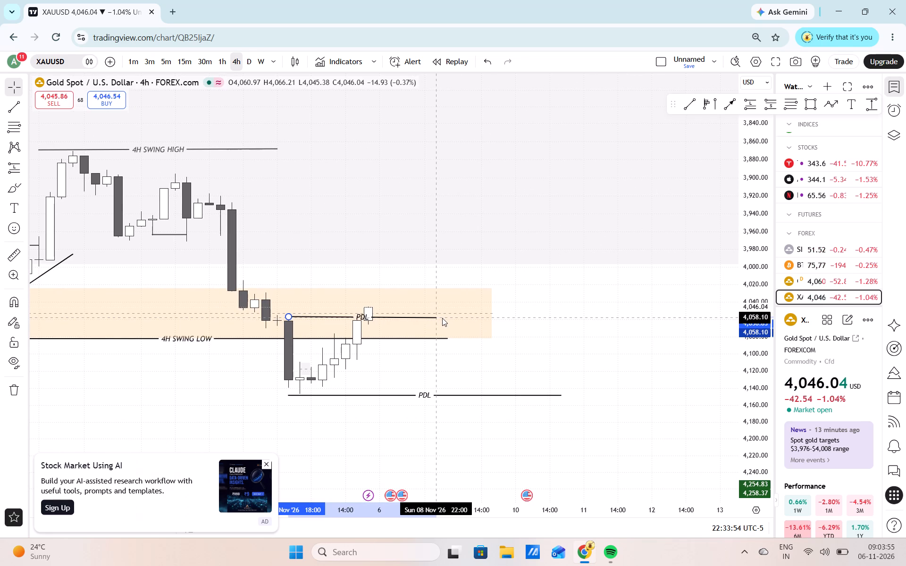
pyautogui.moveTo(442, 318); pyautogui.dragTo(434, 316)
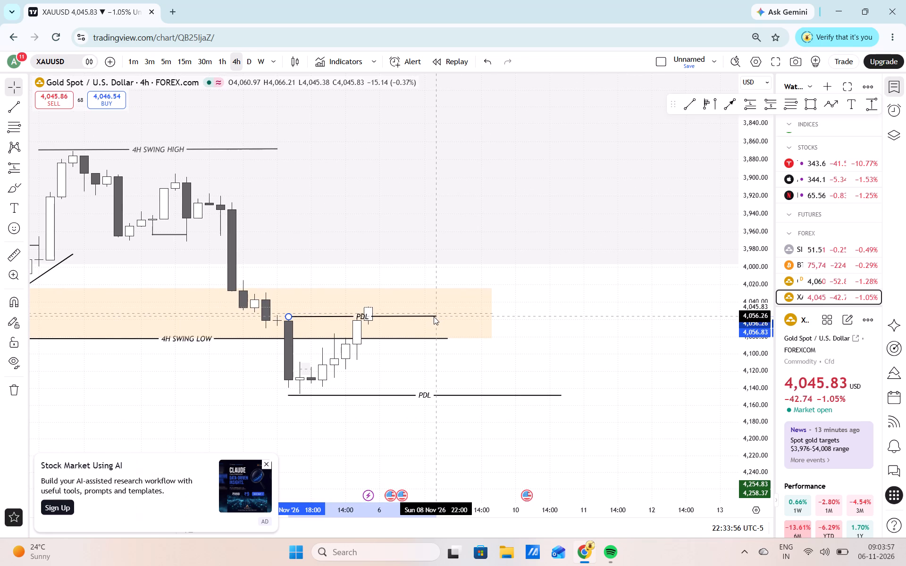
pyautogui.moveTo(434, 316); pyautogui.dragTo(435, 316)
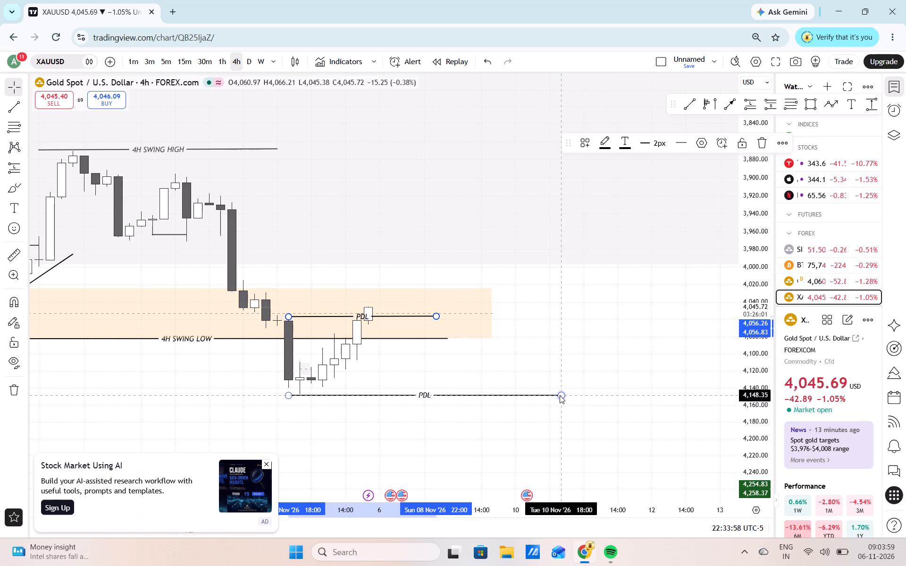
# Shorten the PDL line near 4,148 so it also ends at about 8 November 22:00, kept nearly level.
pyautogui.moveTo(562, 395); pyautogui.dragTo(441, 391)
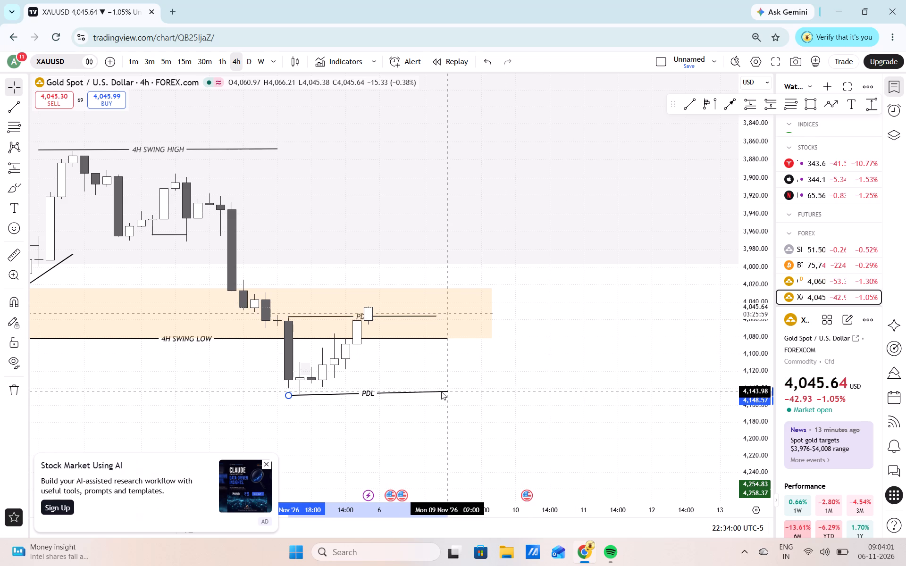
pyautogui.moveTo(441, 391); pyautogui.dragTo(440, 394)
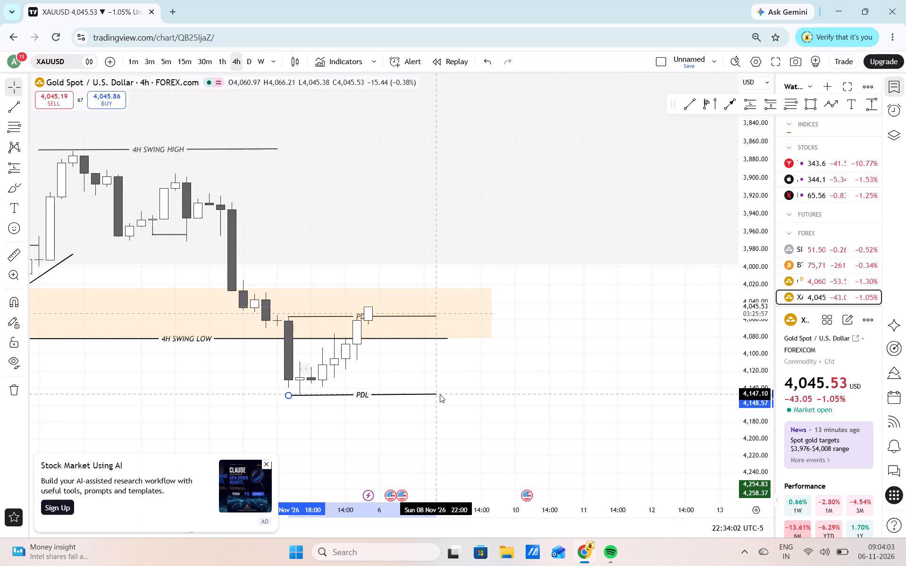
pyautogui.moveTo(440, 394); pyautogui.dragTo(440, 395)
pyautogui.click(428, 355)
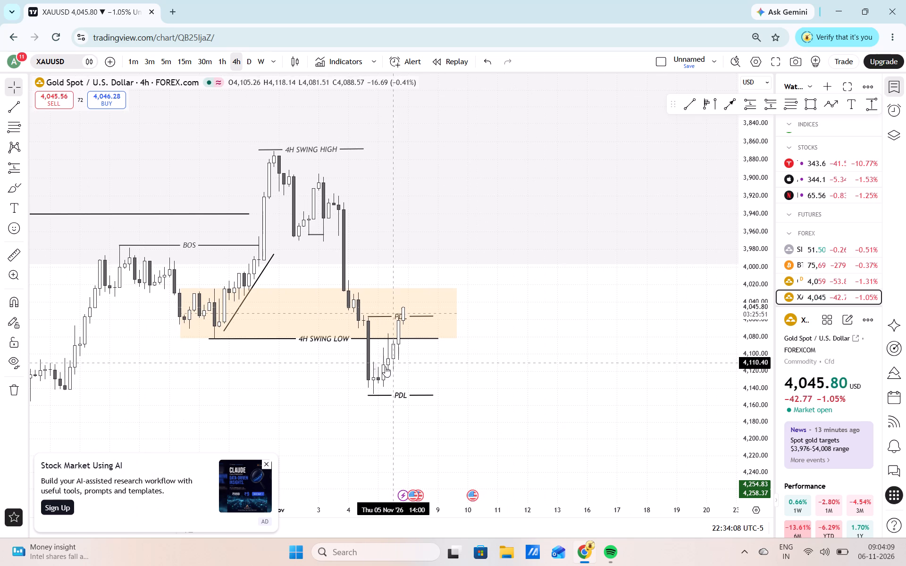
# Delete the remaining small grey rectangle beside the 5 November candles, between the 4H SWING LOW and PDL lines.
pyautogui.moveTo(377, 368); pyautogui.dragTo(515, 347)
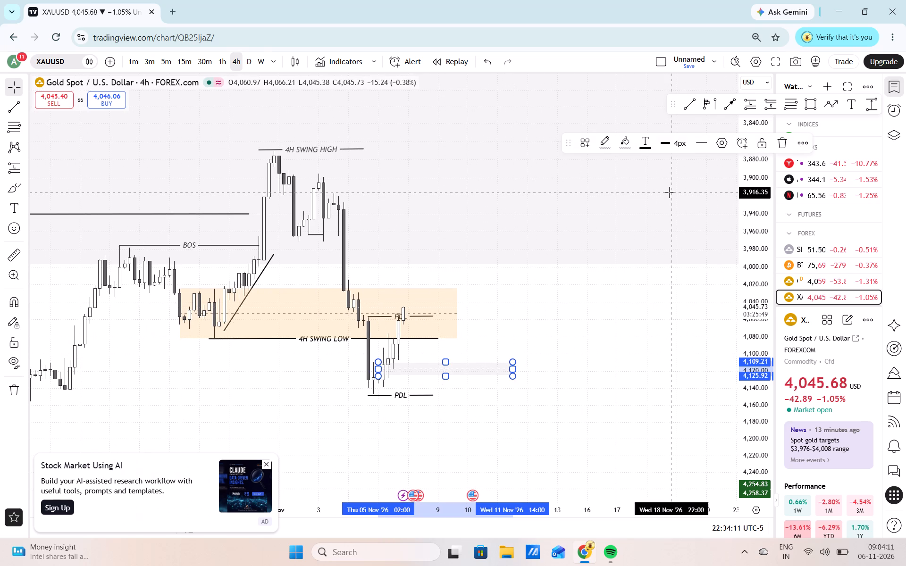
pyautogui.click(789, 141)
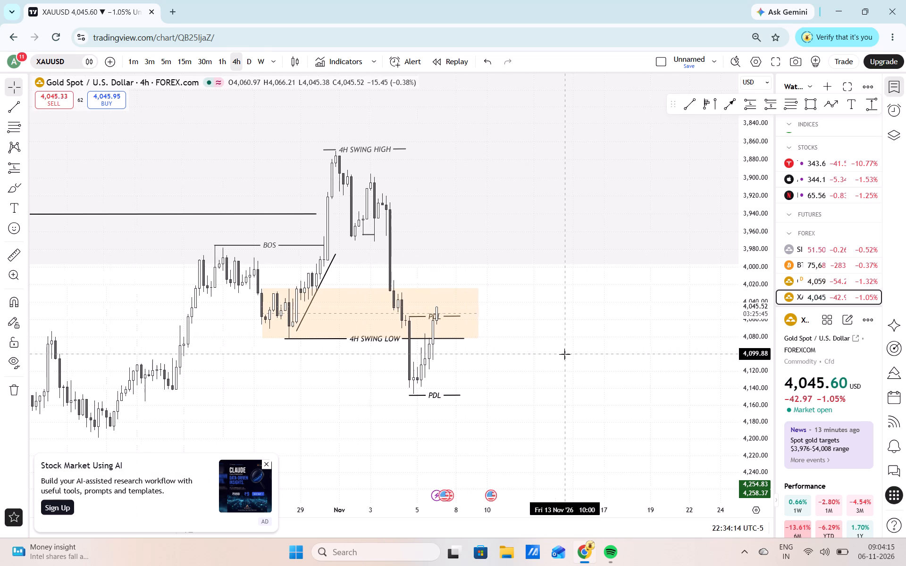
pyautogui.click(630, 313)
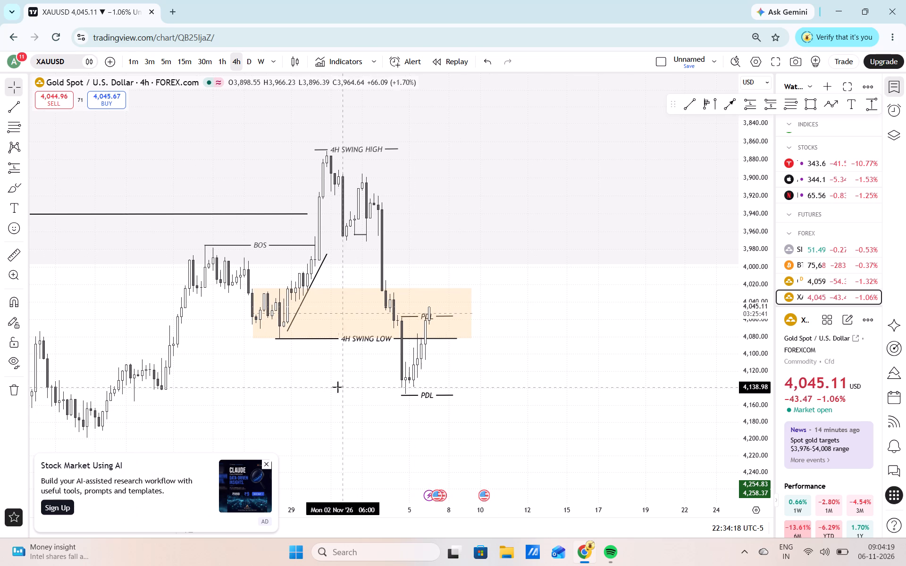
# Dismiss the Stock Market Using AI advertisement covering the chart.
pyautogui.moveTo(317, 384); pyautogui.dragTo(432, 384)
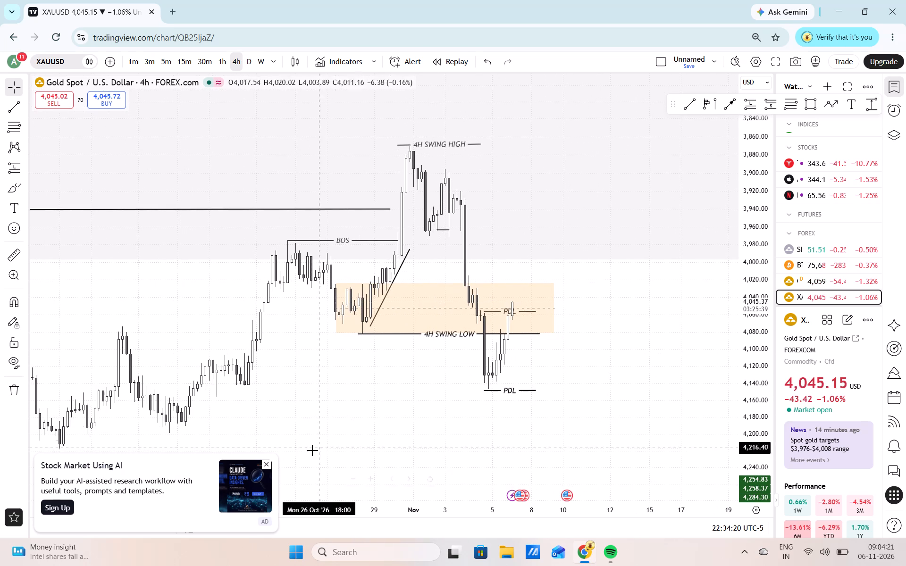
pyautogui.click(266, 464)
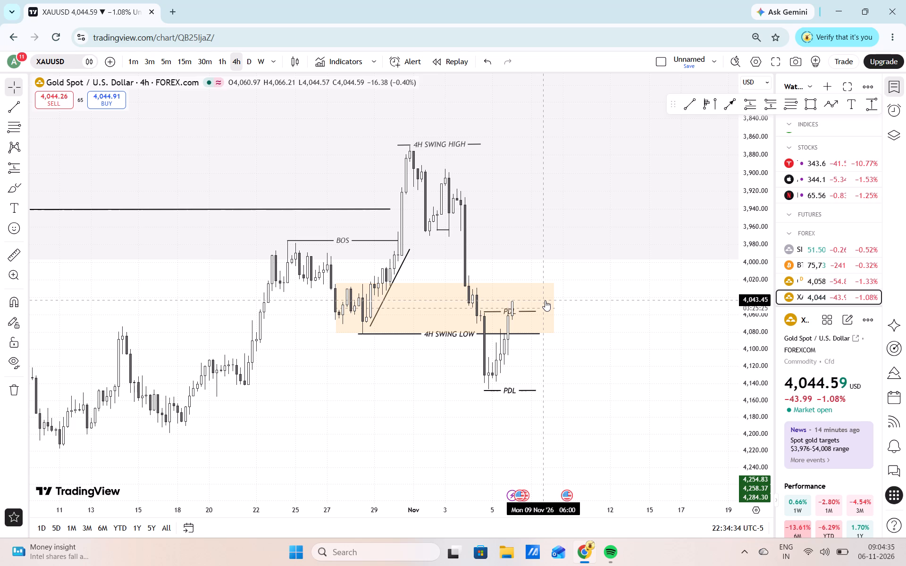
# Shorten the 4H SWING LOW line so it ends at 4 November 18:00, kept nearly level.
pyautogui.moveTo(540, 334); pyautogui.dragTo(483, 332)
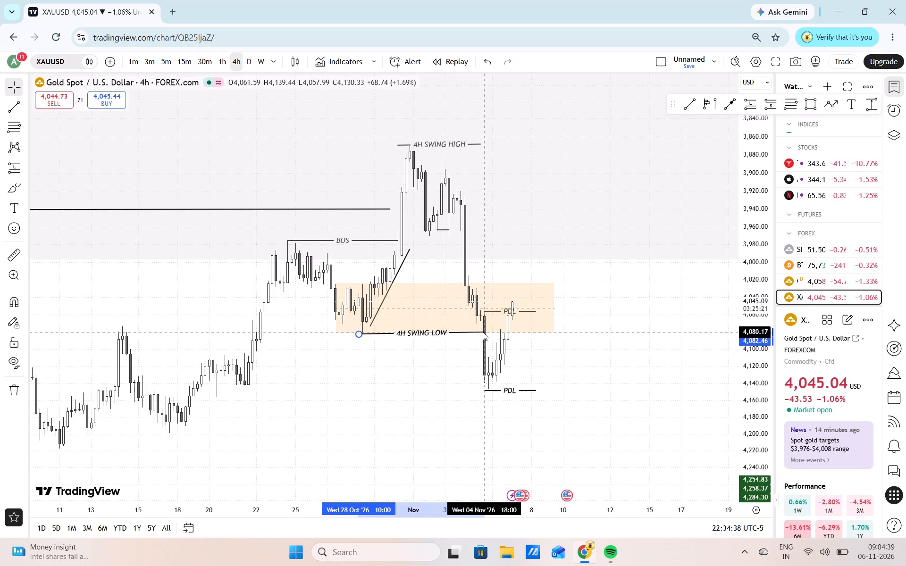
pyautogui.moveTo(483, 332); pyautogui.dragTo(483, 334)
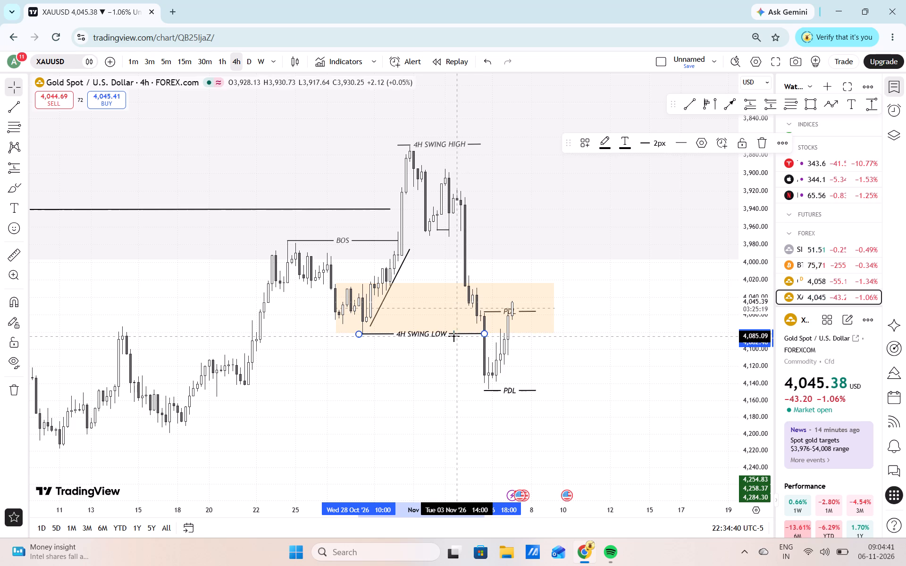
# Replace the 4H SWING LOW line's label text with MSS.
pyautogui.doubleClick(452, 335)
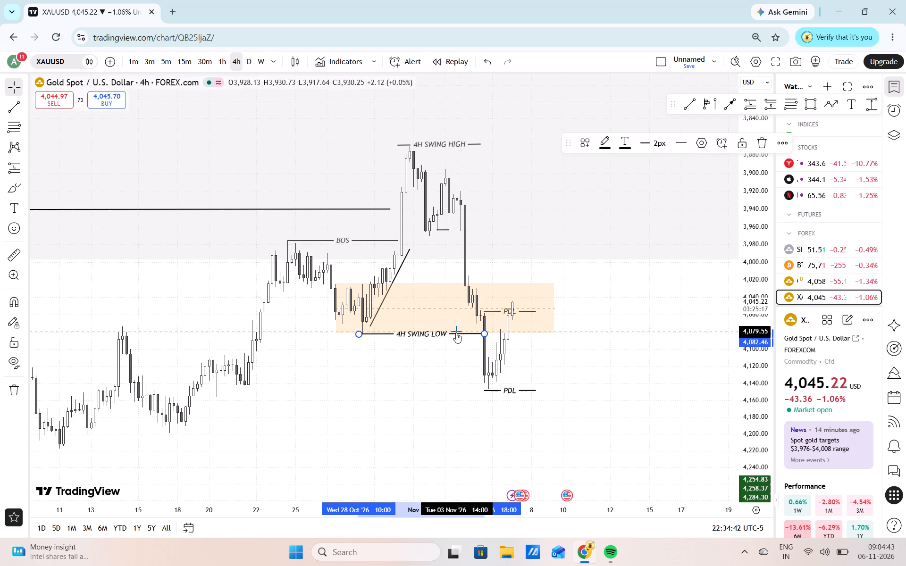
pyautogui.doubleClick(438, 335)
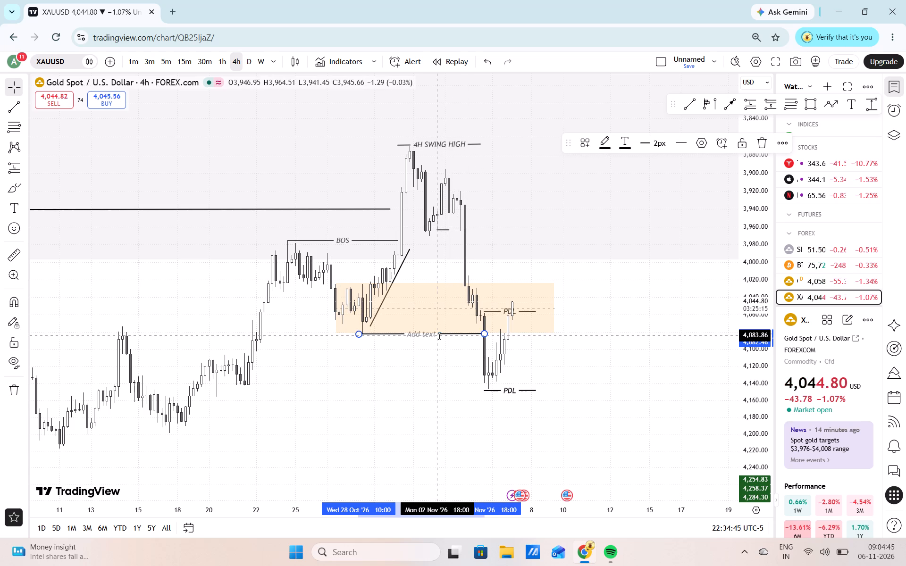
pyautogui.doubleClick(438, 335)
pyautogui.click(436, 317)
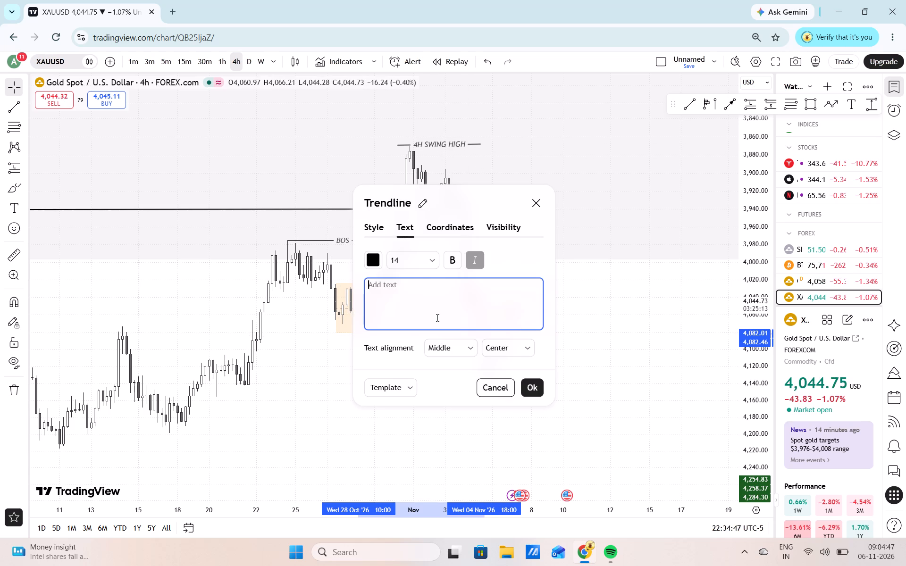
pyautogui.press('m')
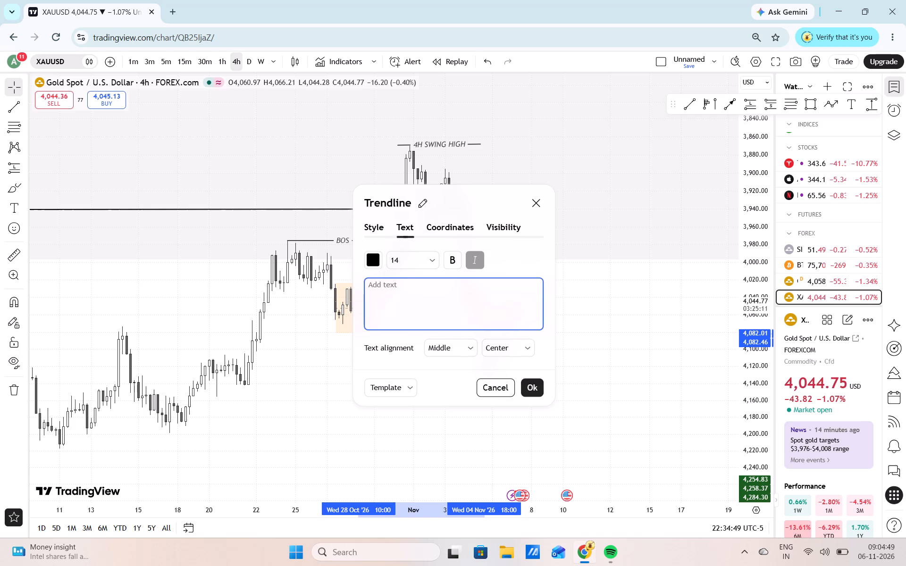
pyautogui.write('MSS')
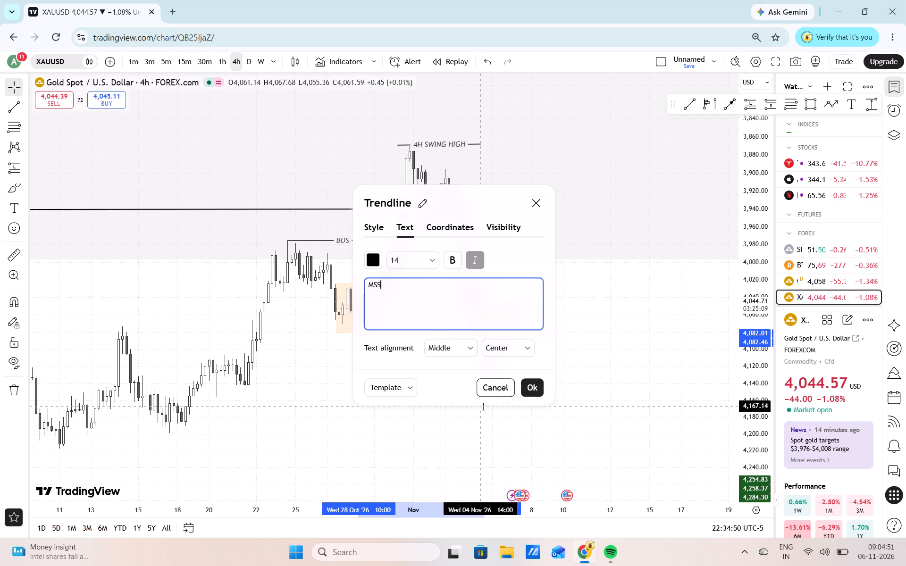
pyautogui.click(537, 388)
pyautogui.click(543, 378)
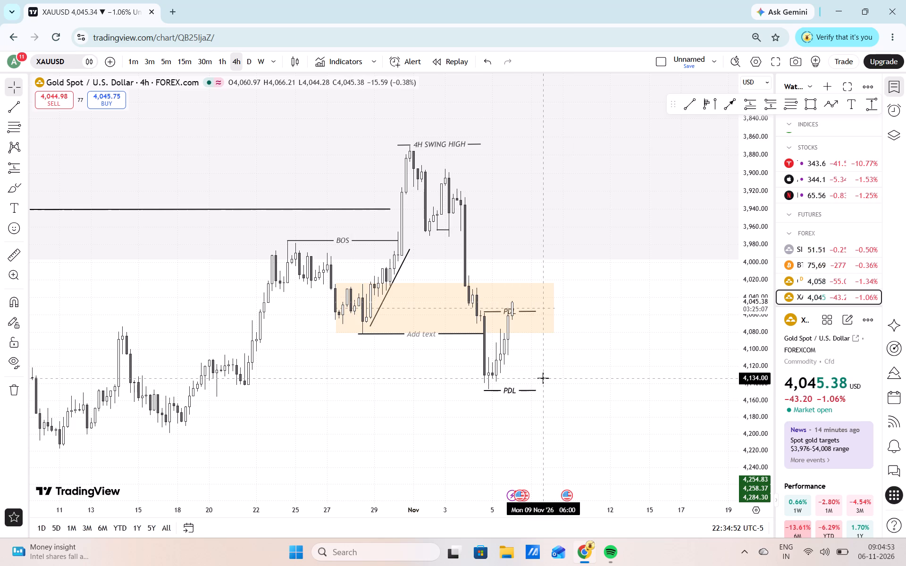
pyautogui.click(543, 378)
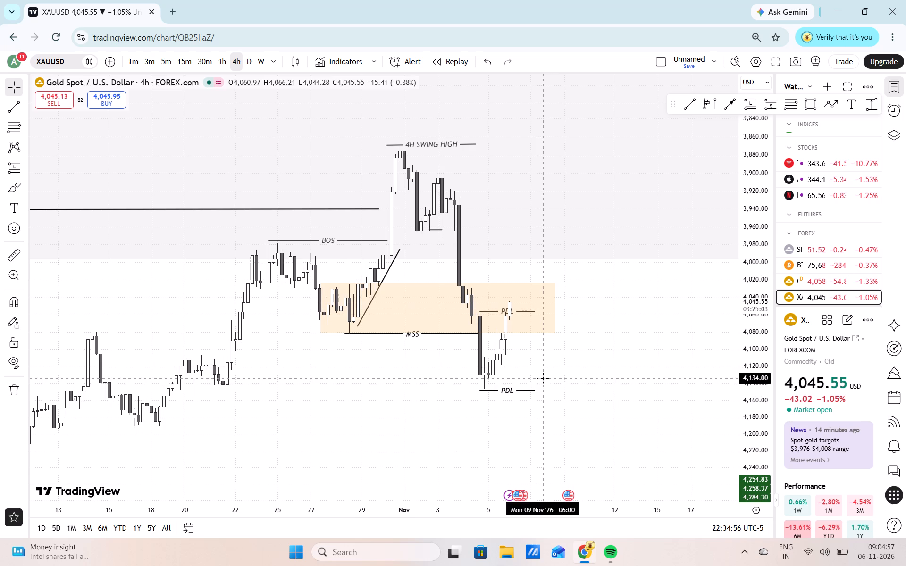
# Move the MSS line's starting end to the 28 October swing low at about 4,084.
pyautogui.moveTo(344, 334); pyautogui.dragTo(351, 335)
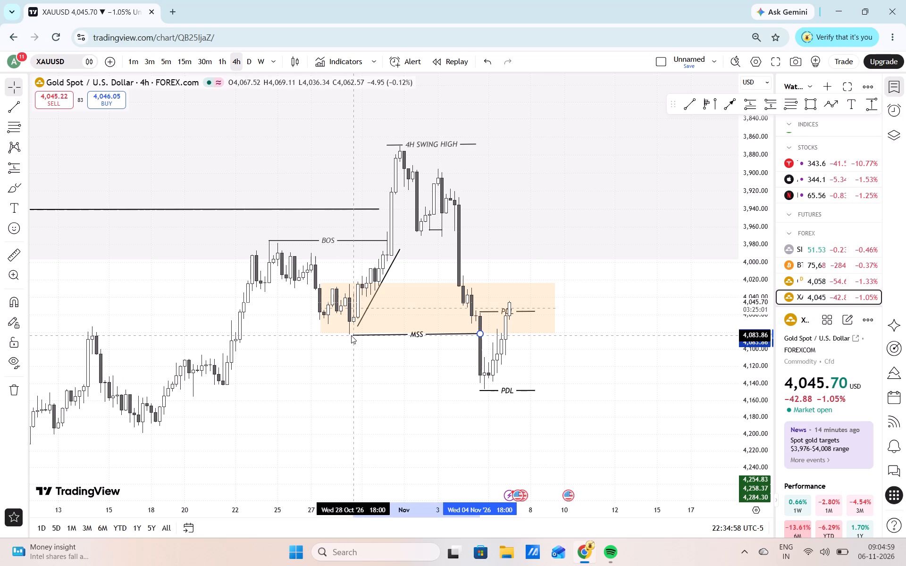
pyautogui.moveTo(351, 335); pyautogui.dragTo(351, 335)
pyautogui.click(431, 401)
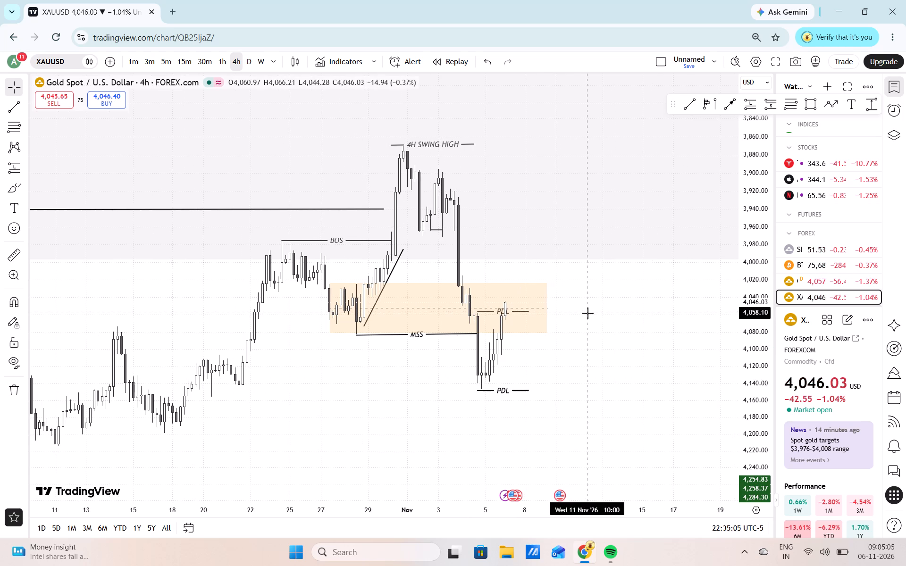
# Draw a grey rectangle from 4 November 02:00 to 11 November 10:00, spanning prices from about 4,015 to 4,070.
pyautogui.click(801, 104)
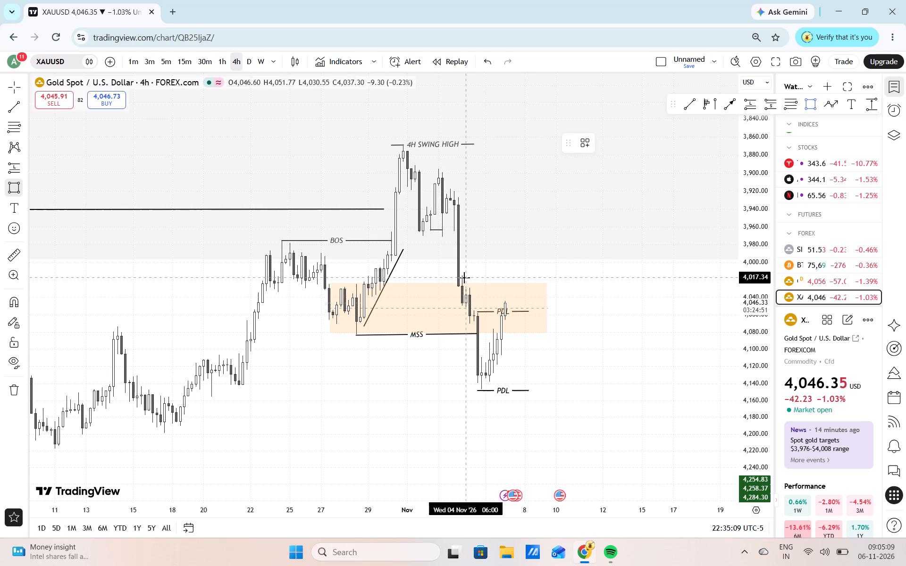
pyautogui.moveTo(462, 276); pyautogui.dragTo(508, 318)
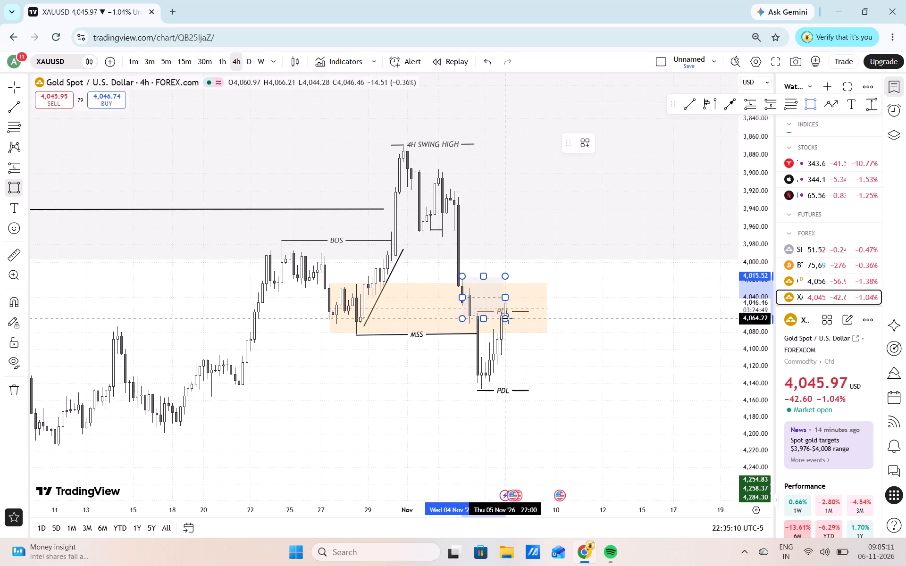
pyautogui.moveTo(508, 318); pyautogui.dragTo(508, 324)
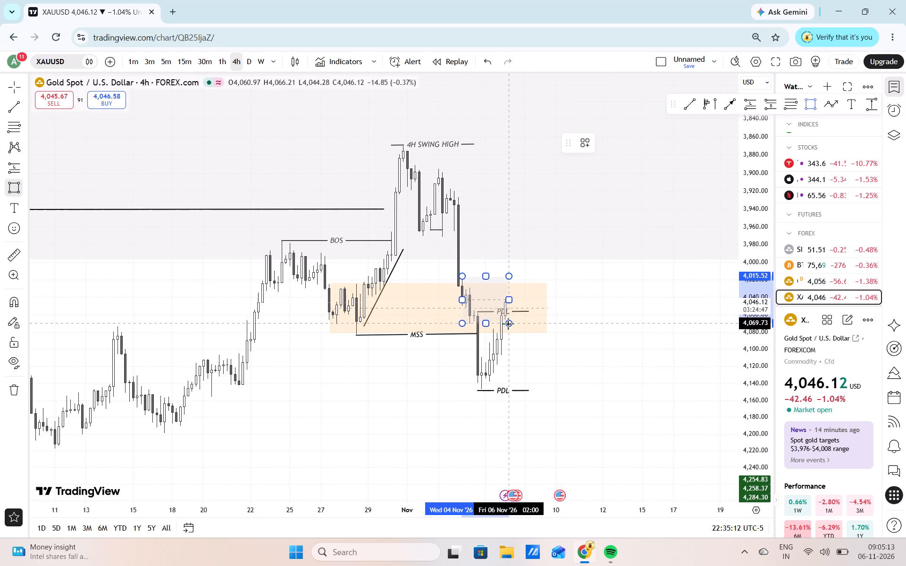
pyautogui.moveTo(508, 324); pyautogui.dragTo(510, 324)
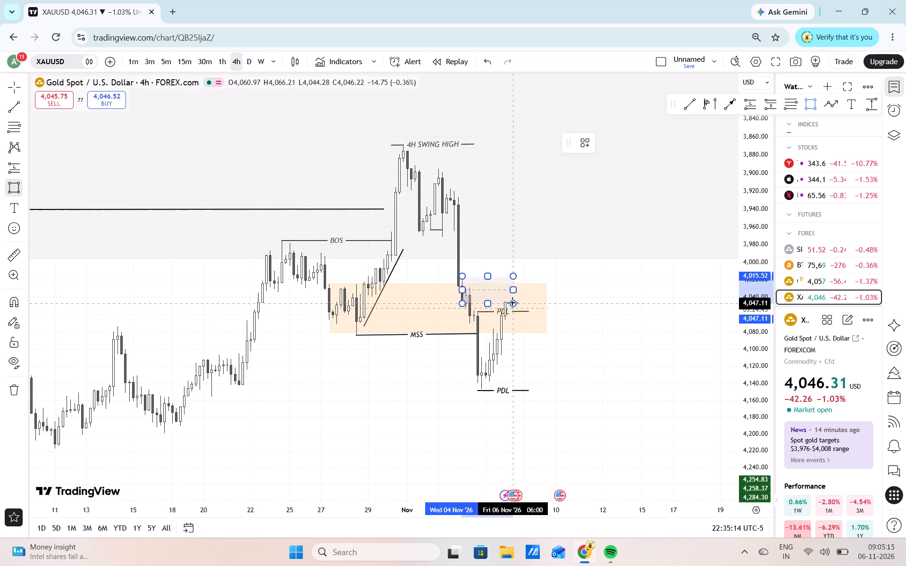
pyautogui.click(515, 323)
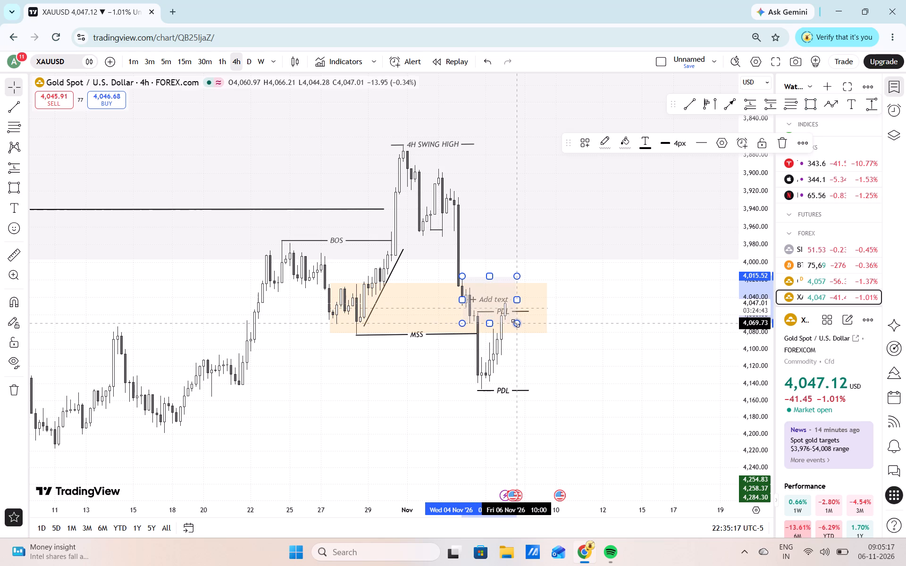
pyautogui.moveTo(517, 301); pyautogui.dragTo(588, 298)
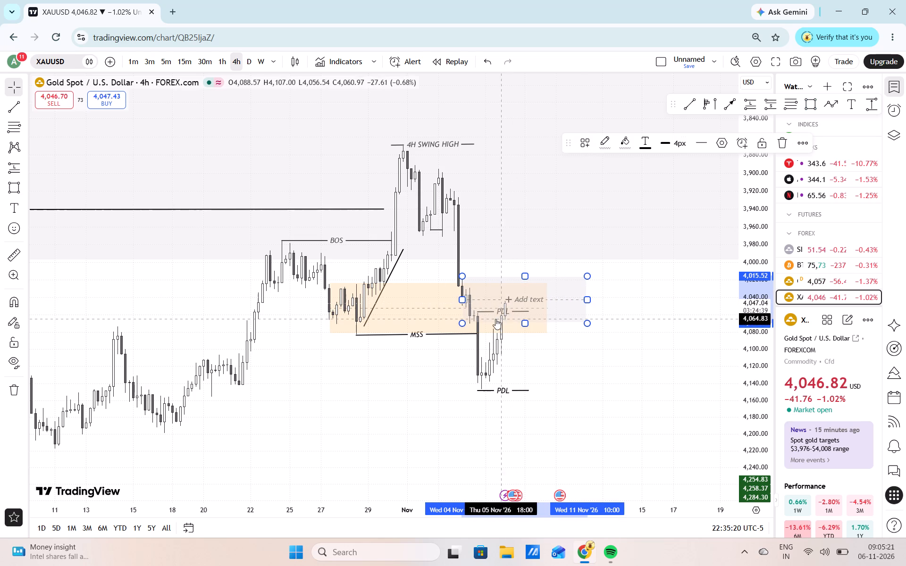
pyautogui.click(463, 324)
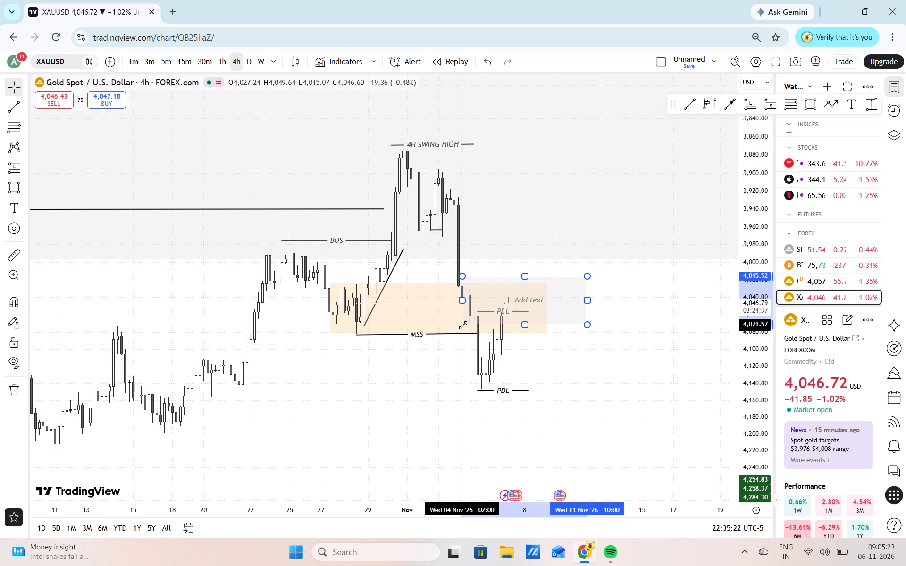
pyautogui.click(610, 362)
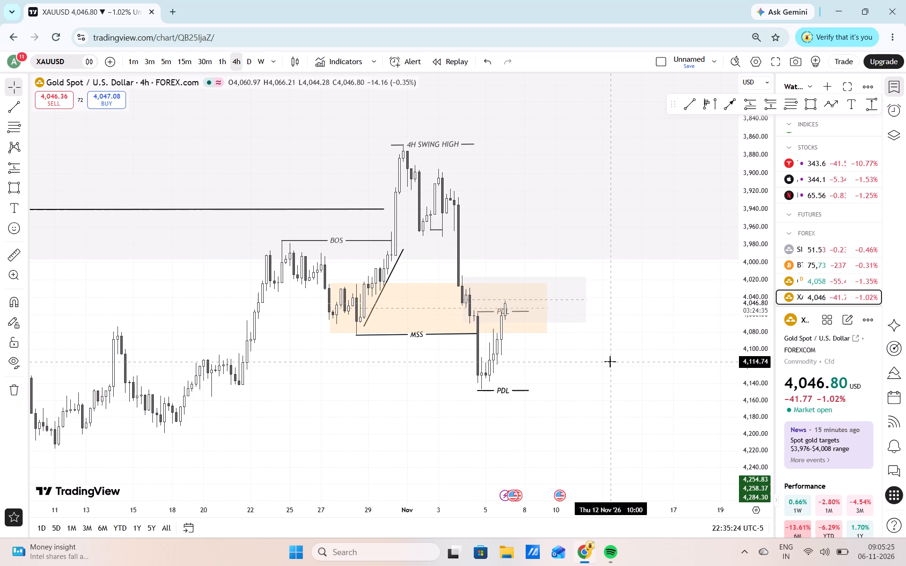
# Change the fill of the orange rectangle that starts at 27 October to a paler orange shade.
pyautogui.click(540, 335)
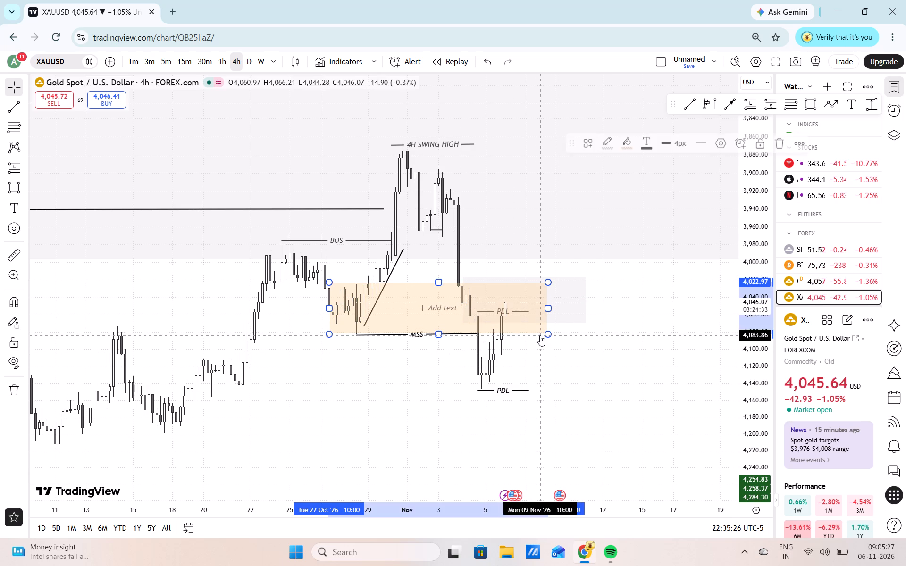
pyautogui.click(633, 150)
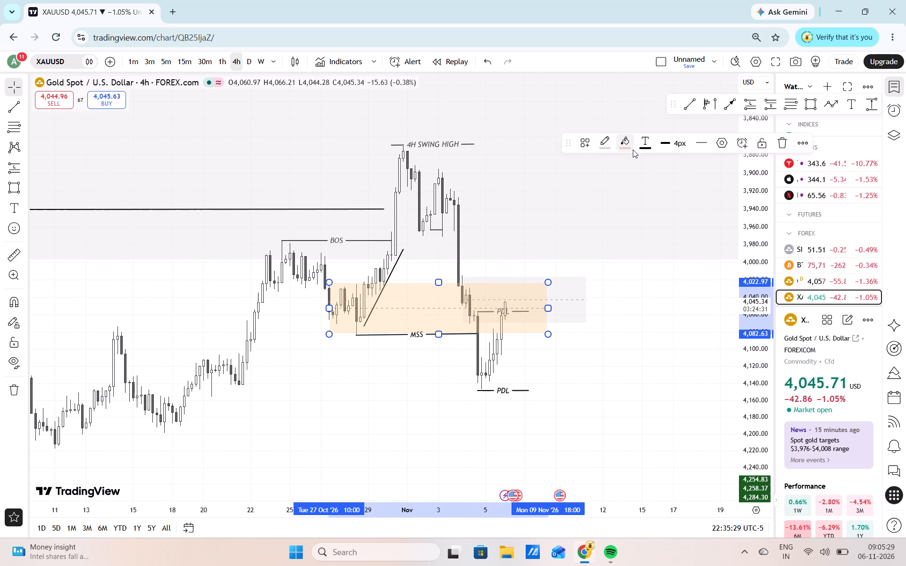
pyautogui.click(635, 188)
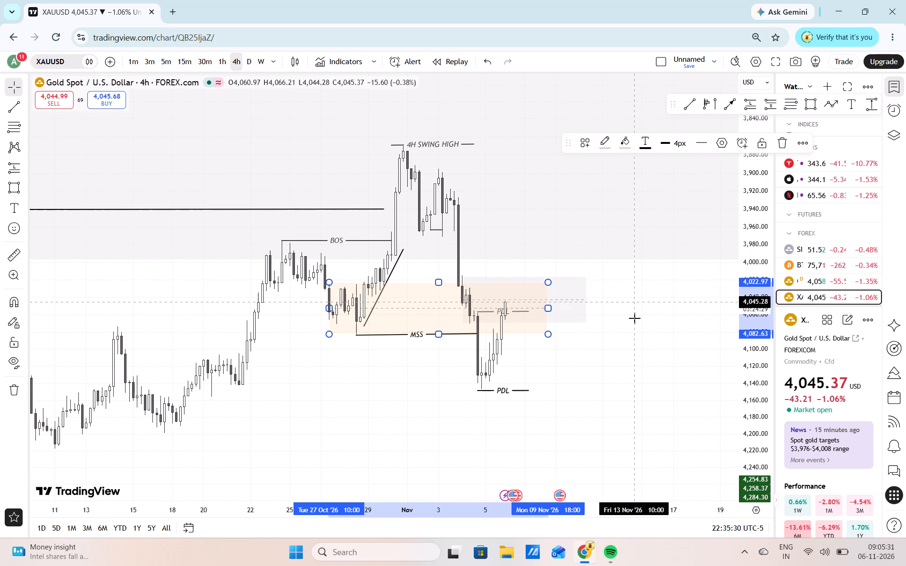
pyautogui.click(635, 329)
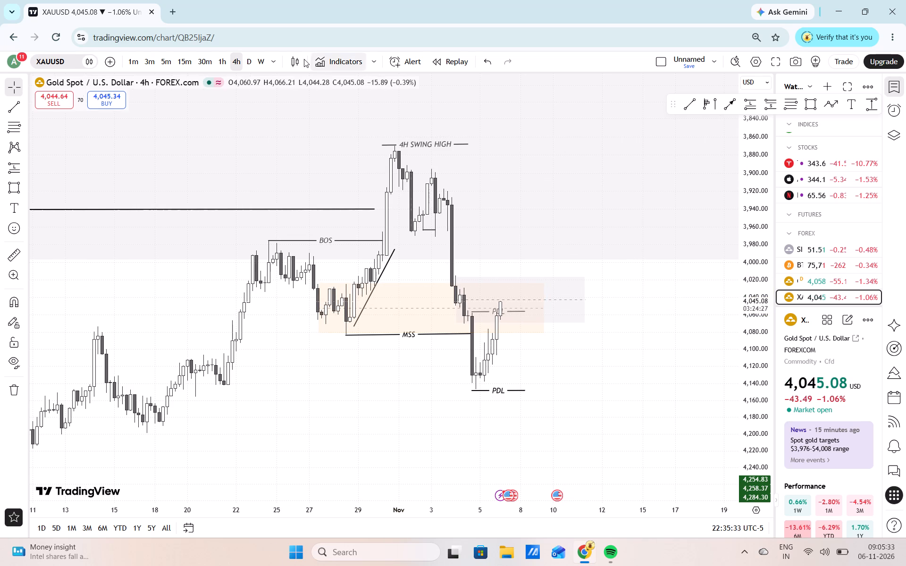
# On the 1-hour timeframe, draw a short level trendline at about 3,970 from the 3 November swing low to 4 November 00:00.
pyautogui.click(224, 63)
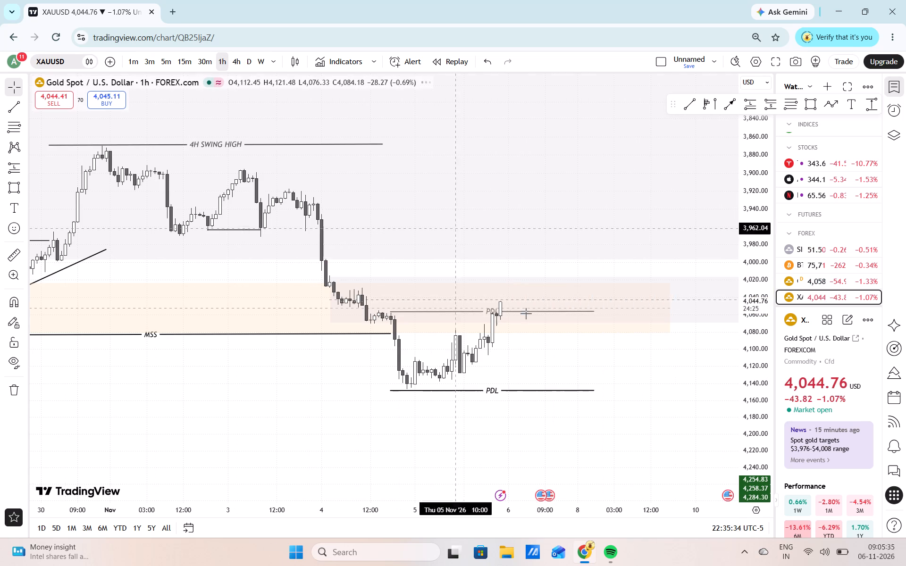
pyautogui.moveTo(757, 428); pyautogui.dragTo(750, 294)
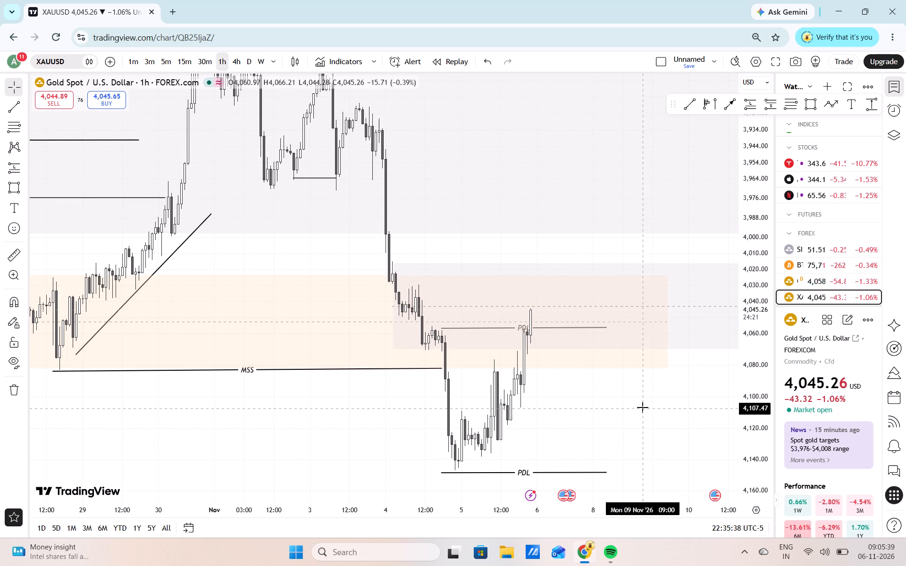
pyautogui.moveTo(643, 408); pyautogui.dragTo(722, 310)
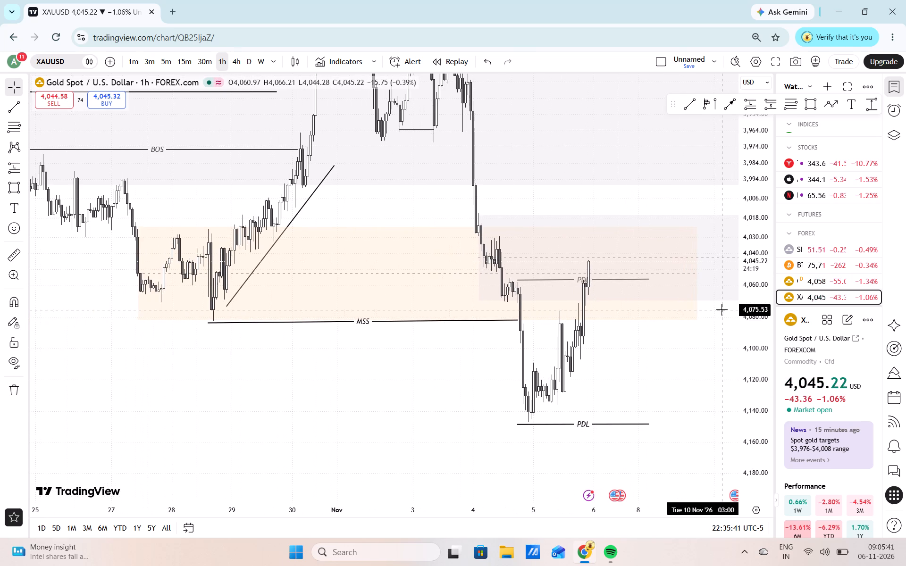
pyautogui.moveTo(751, 292); pyautogui.dragTo(749, 338)
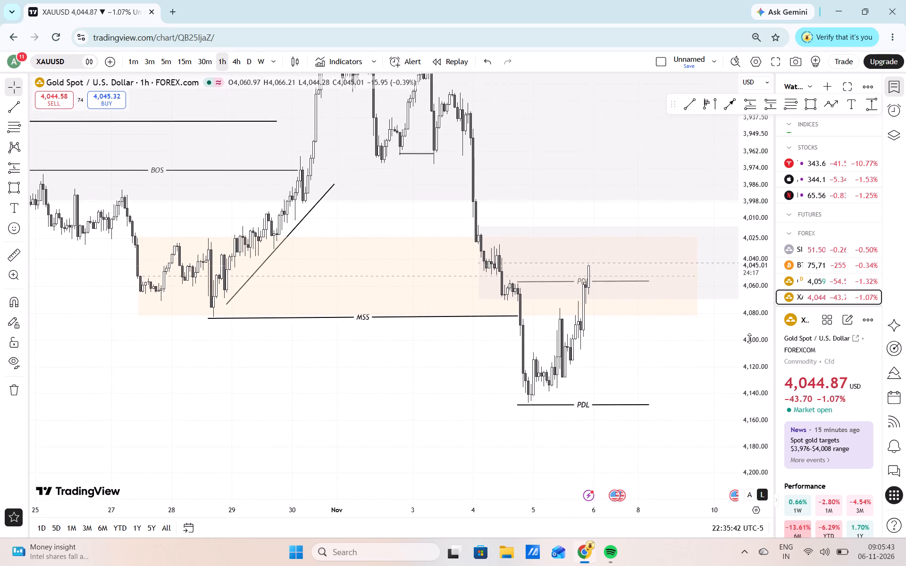
pyautogui.moveTo(749, 338); pyautogui.dragTo(738, 378)
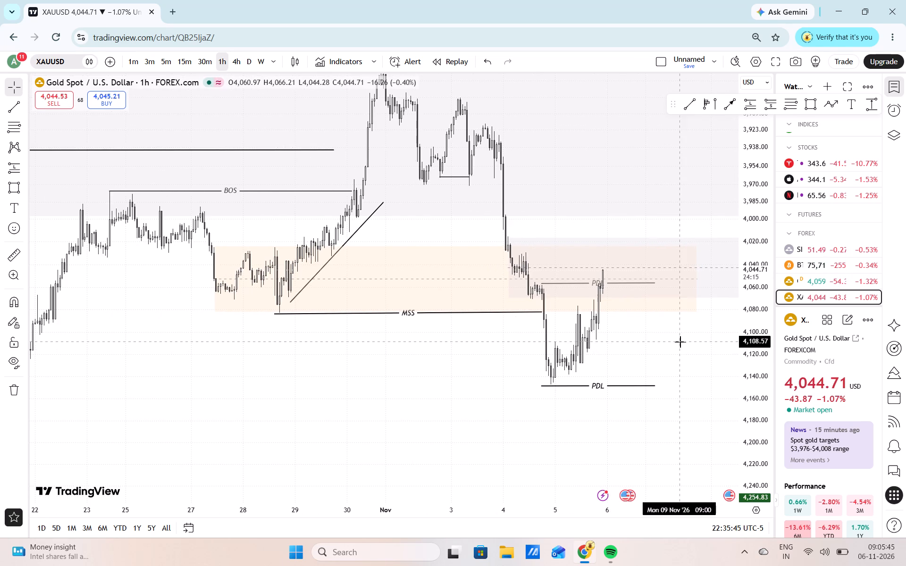
pyautogui.moveTo(680, 342); pyautogui.dragTo(608, 413)
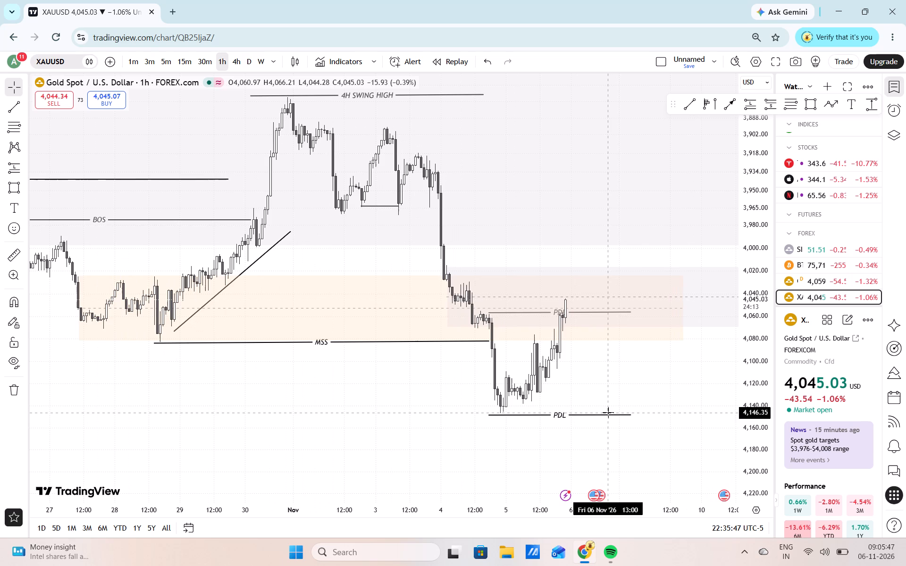
pyautogui.click(689, 108)
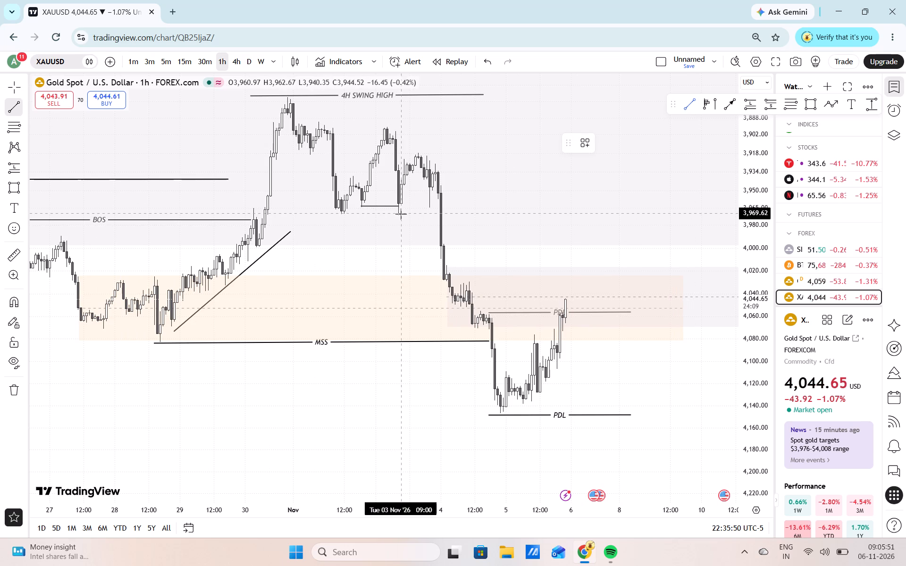
pyautogui.moveTo(400, 214); pyautogui.dragTo(446, 214)
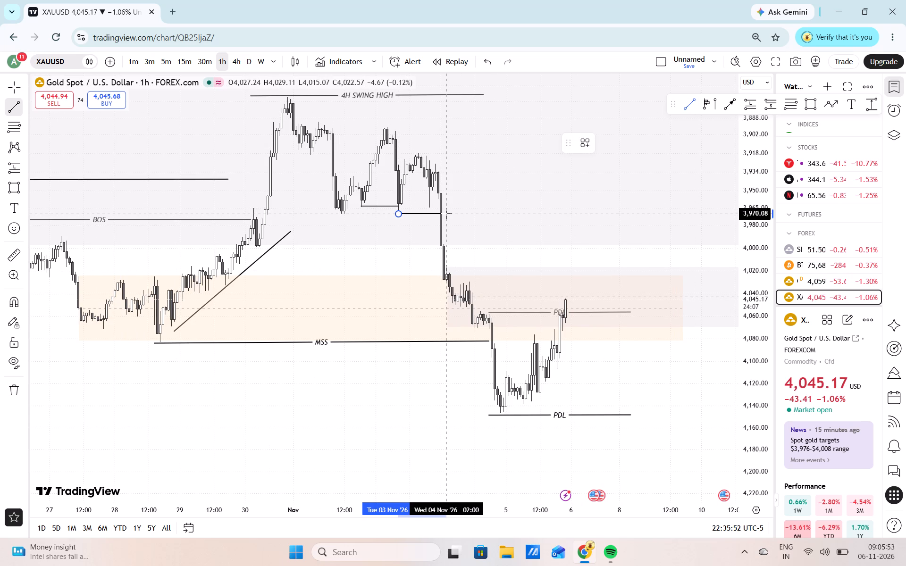
pyautogui.moveTo(446, 214); pyautogui.dragTo(441, 214)
pyautogui.click(441, 214)
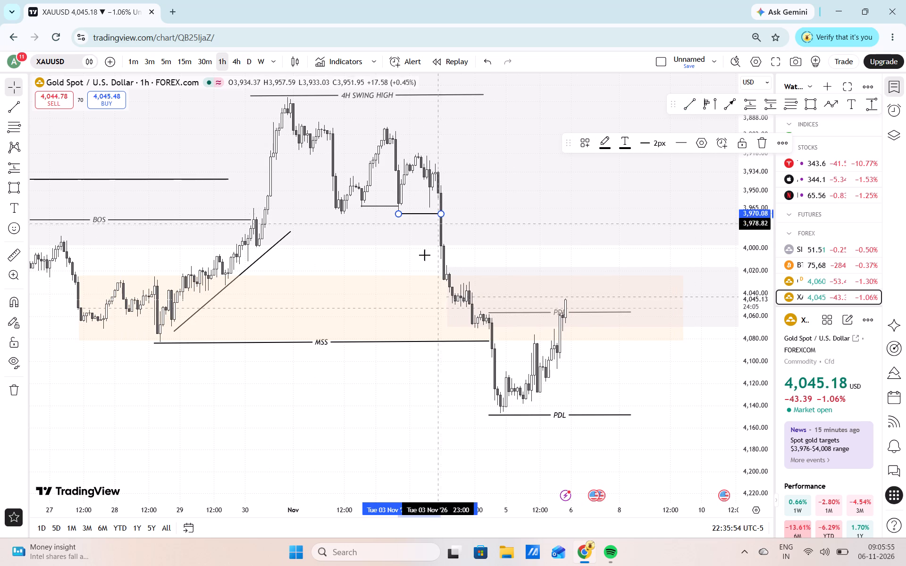
pyautogui.click(421, 259)
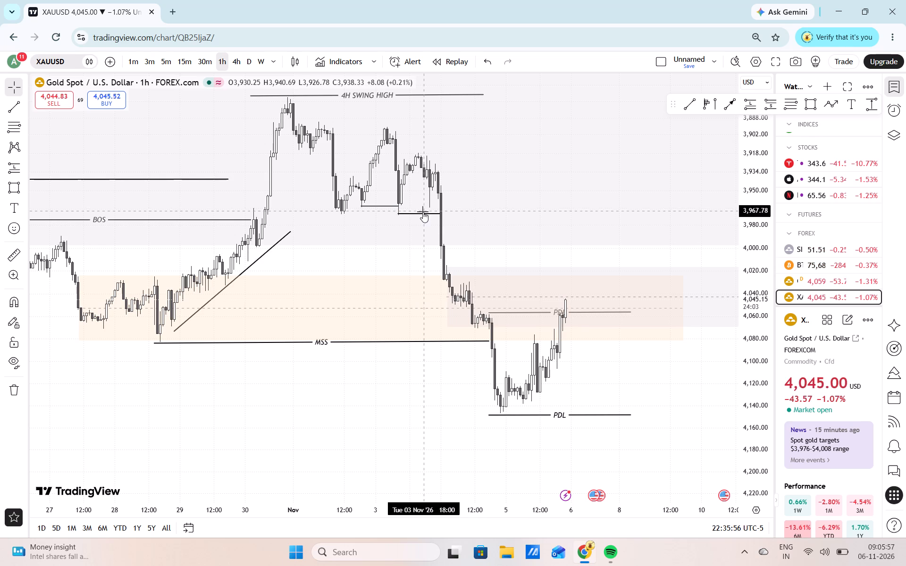
# Shift the new short trendline to about 3,972, keeping it level.
pyautogui.click(421, 215)
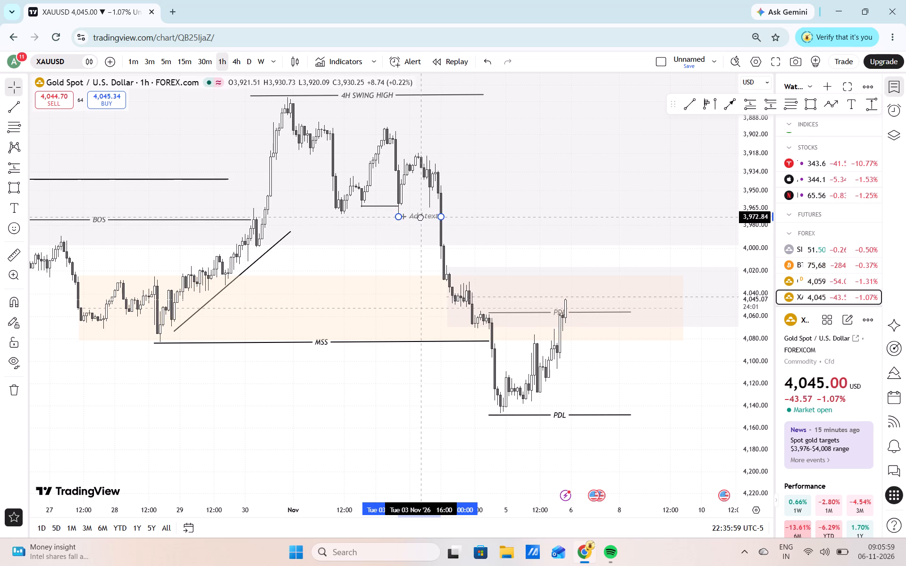
pyautogui.click(411, 253)
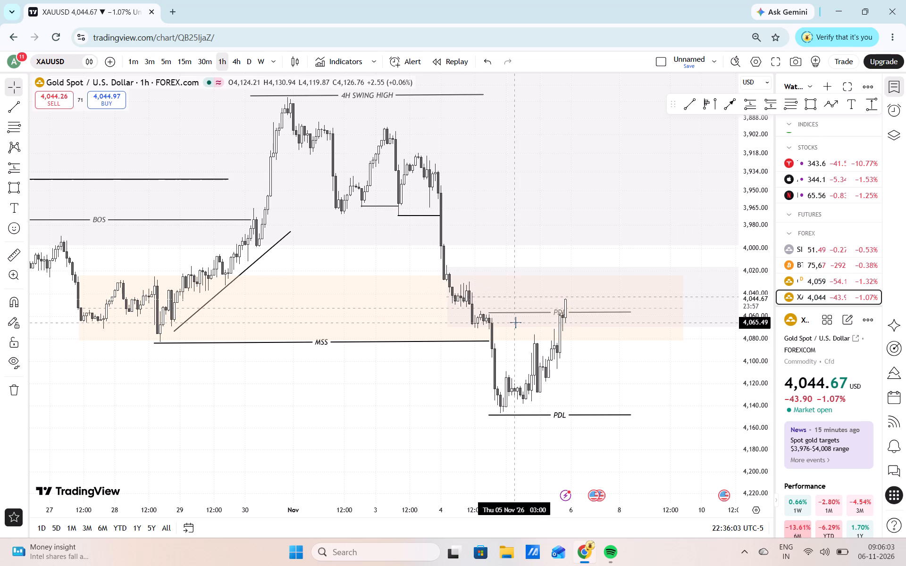
# Examine the recent price action between the two PDL lines on the 30-minute timeframe.
pyautogui.click(207, 57)
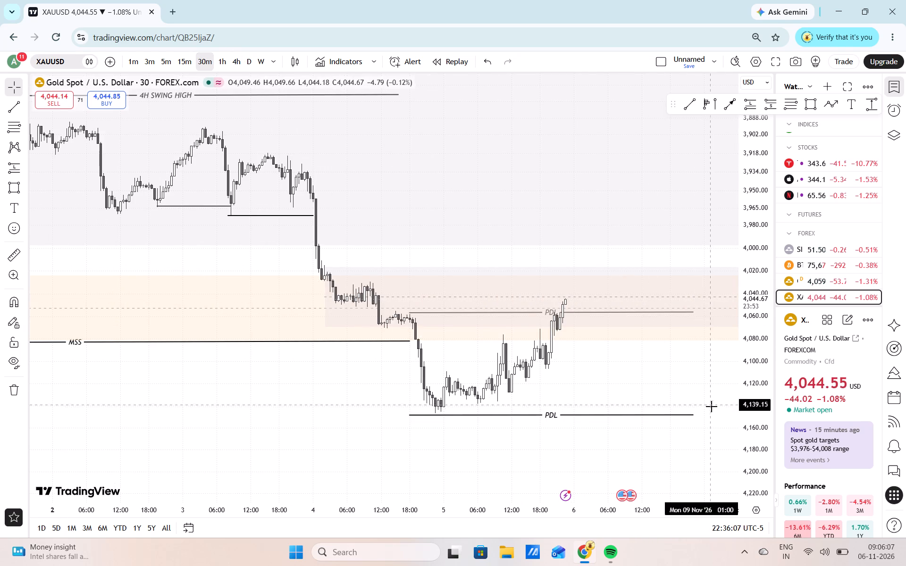
pyautogui.moveTo(754, 446); pyautogui.dragTo(749, 381)
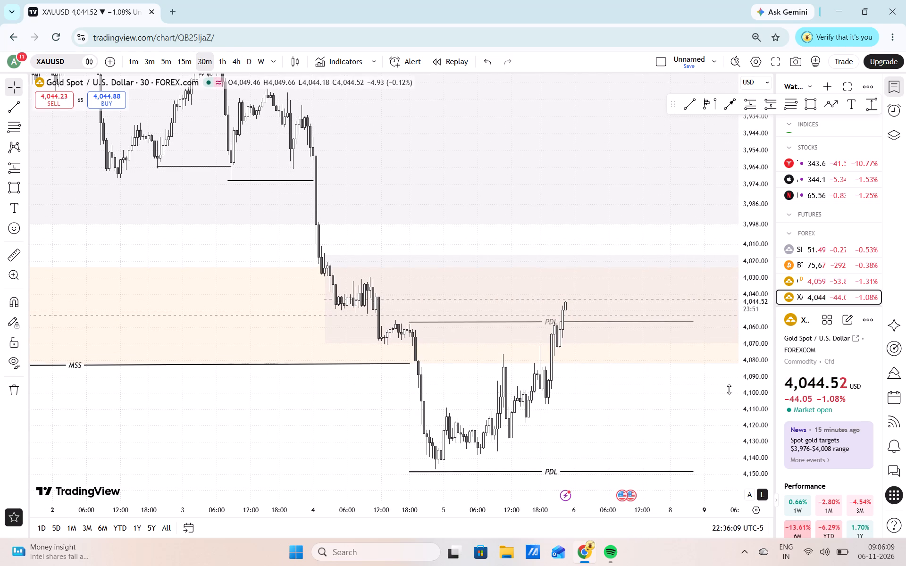
pyautogui.moveTo(653, 412); pyautogui.dragTo(649, 367)
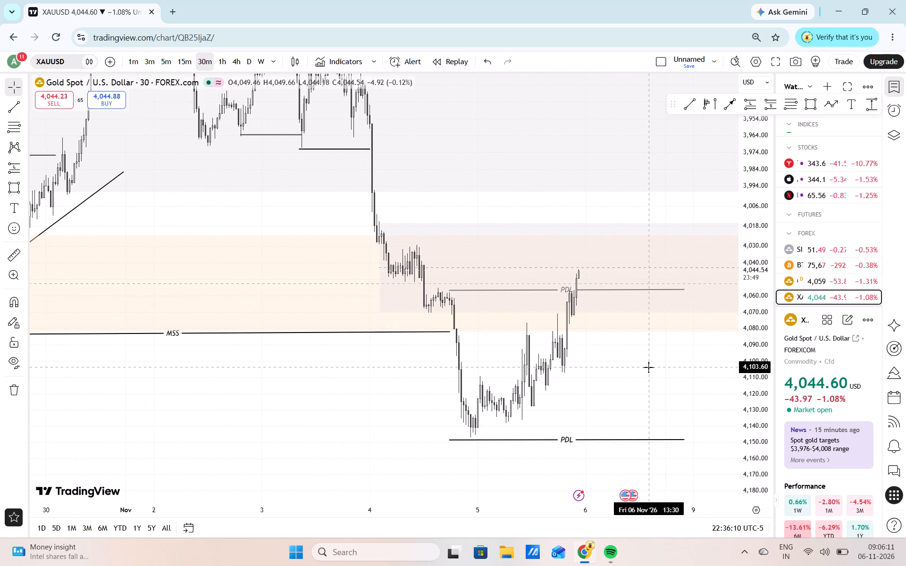
pyautogui.moveTo(635, 371); pyautogui.dragTo(520, 413)
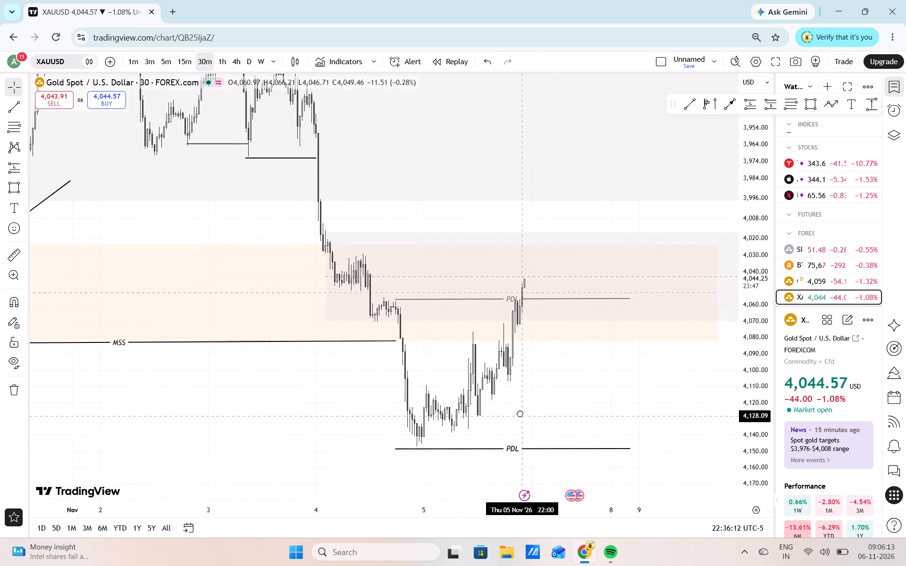
pyautogui.moveTo(520, 413); pyautogui.dragTo(503, 382)
pyautogui.moveTo(539, 370); pyautogui.dragTo(512, 367)
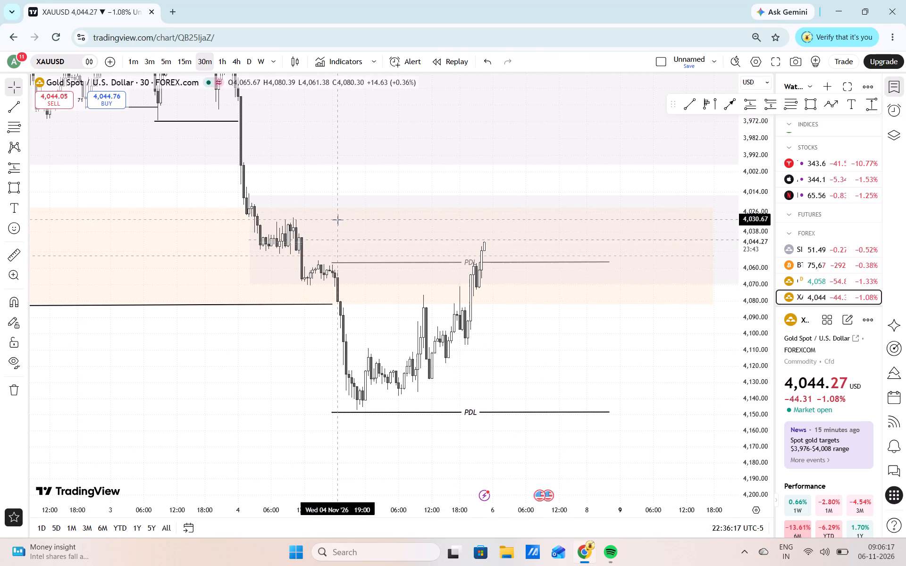
# On the 15-minute timeframe, draw a slanted trendline beneath the 5 November swings, from about 4,146 at 06:15 to about 4,105 near 21:30.
pyautogui.click(189, 67)
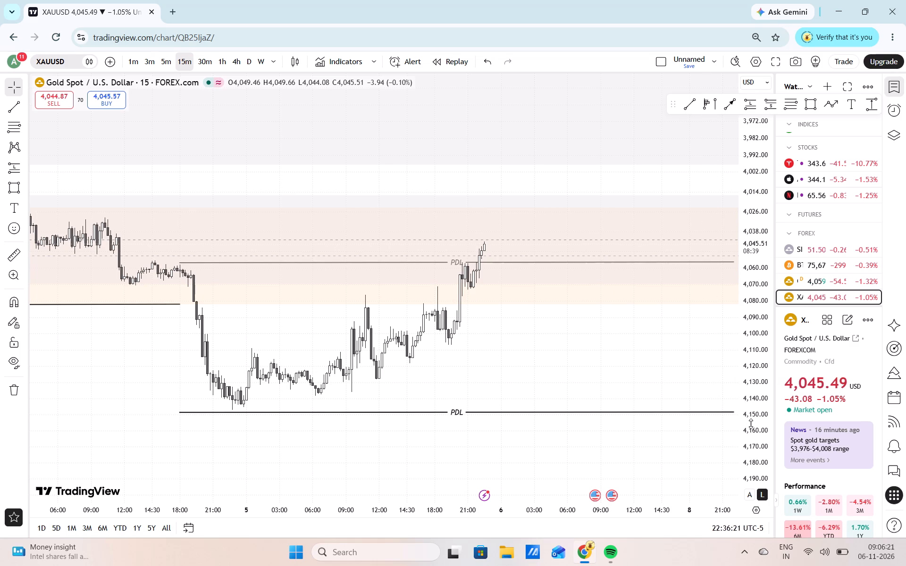
pyautogui.moveTo(751, 424); pyautogui.dragTo(735, 367)
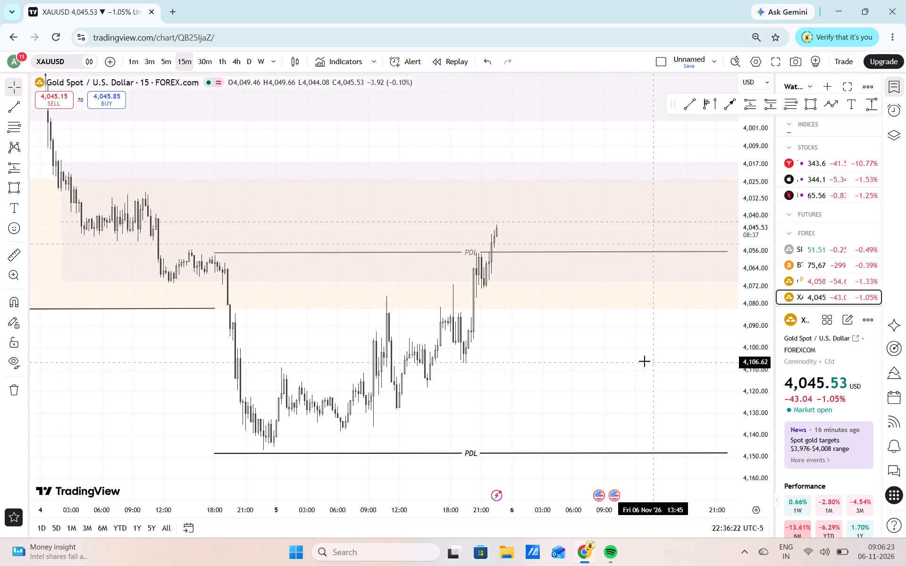
pyautogui.click(620, 355)
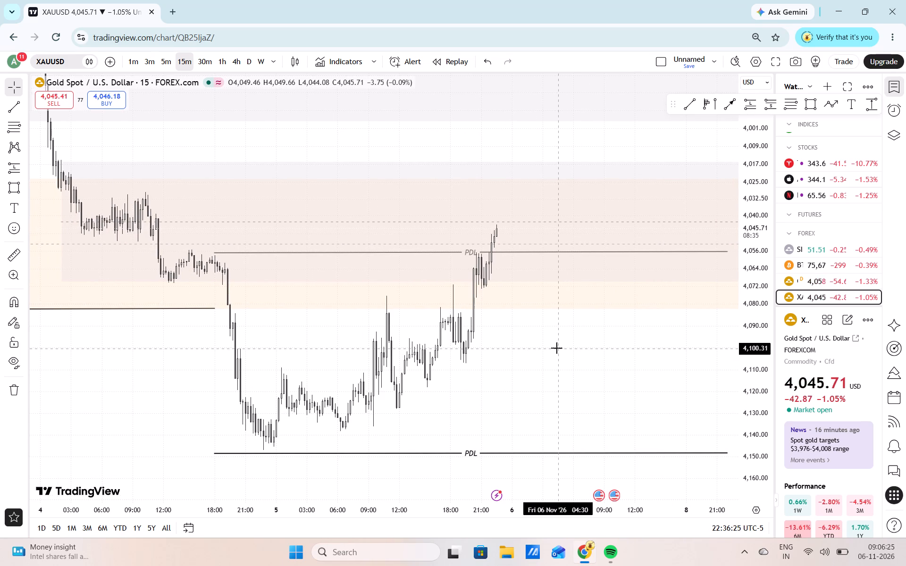
pyautogui.moveTo(556, 346); pyautogui.dragTo(523, 363)
pyautogui.click(523, 363)
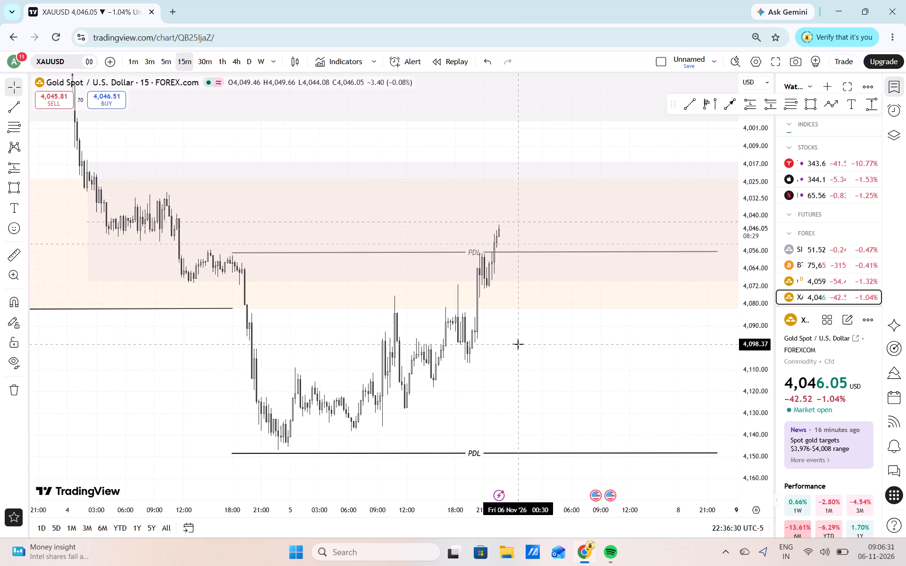
pyautogui.click(696, 109)
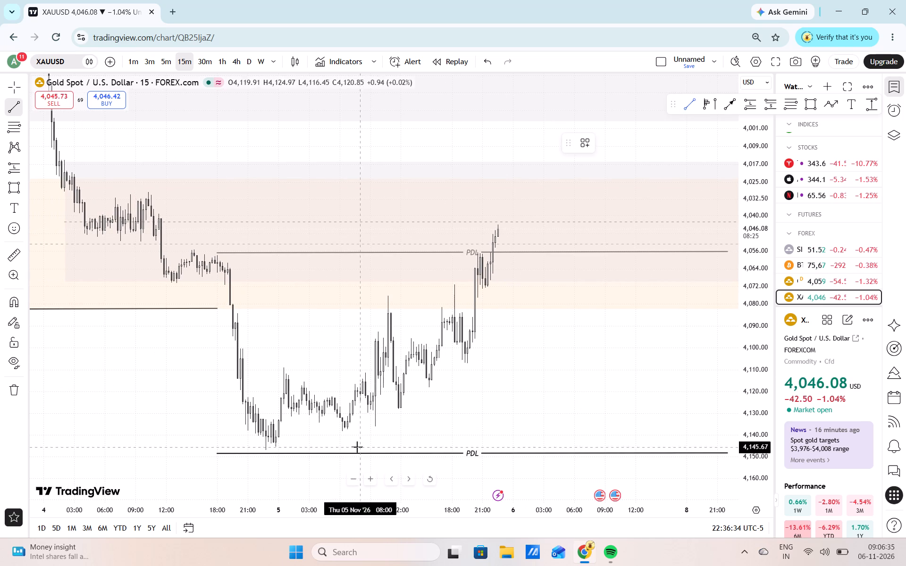
pyautogui.moveTo(352, 441); pyautogui.dragTo(487, 366)
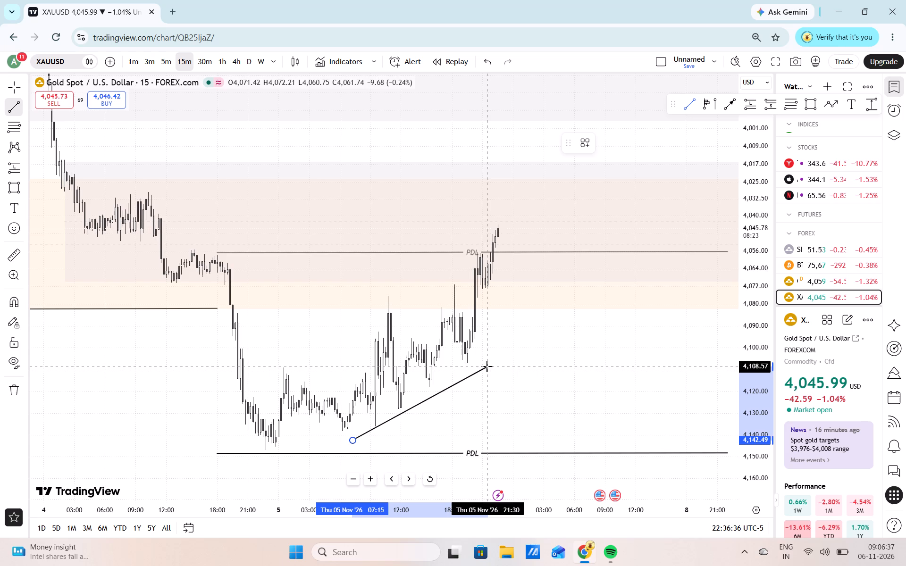
pyautogui.moveTo(487, 366); pyautogui.dragTo(491, 364)
pyautogui.click(491, 364)
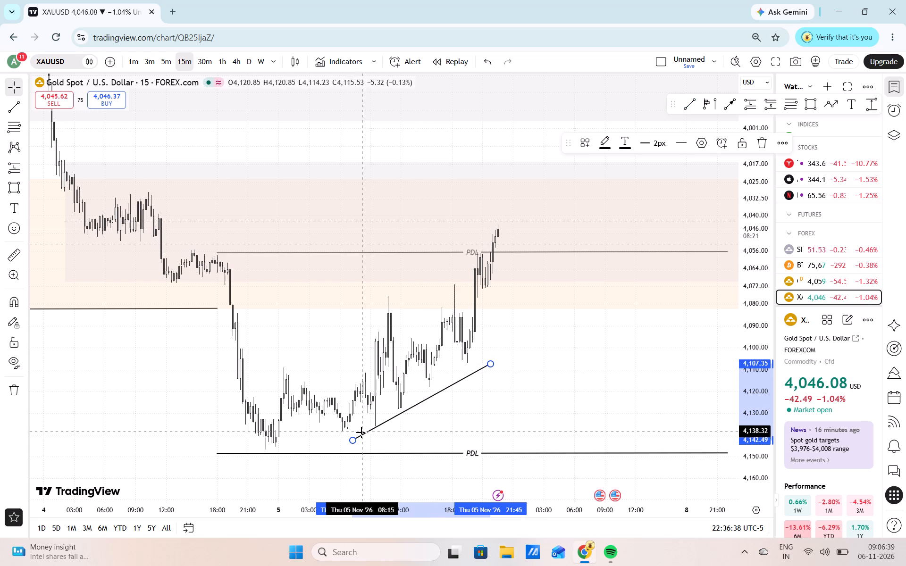
pyautogui.moveTo(355, 440); pyautogui.dragTo(344, 446)
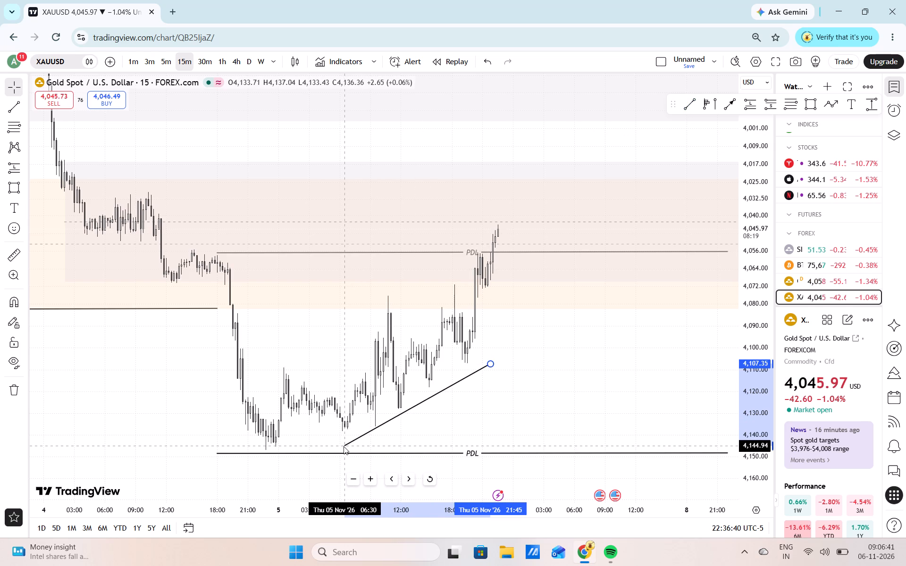
pyautogui.moveTo(344, 446); pyautogui.dragTo(343, 447)
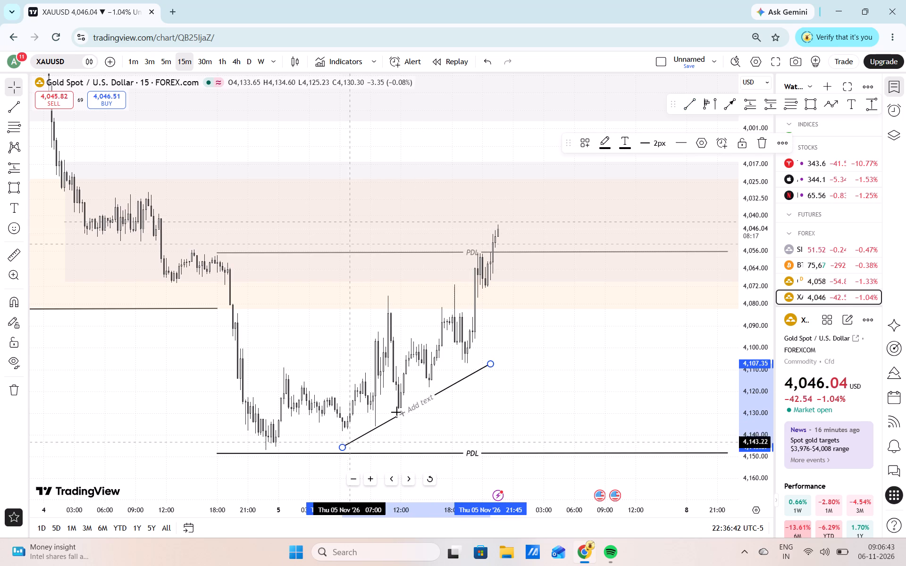
pyautogui.moveTo(491, 365); pyautogui.dragTo(485, 359)
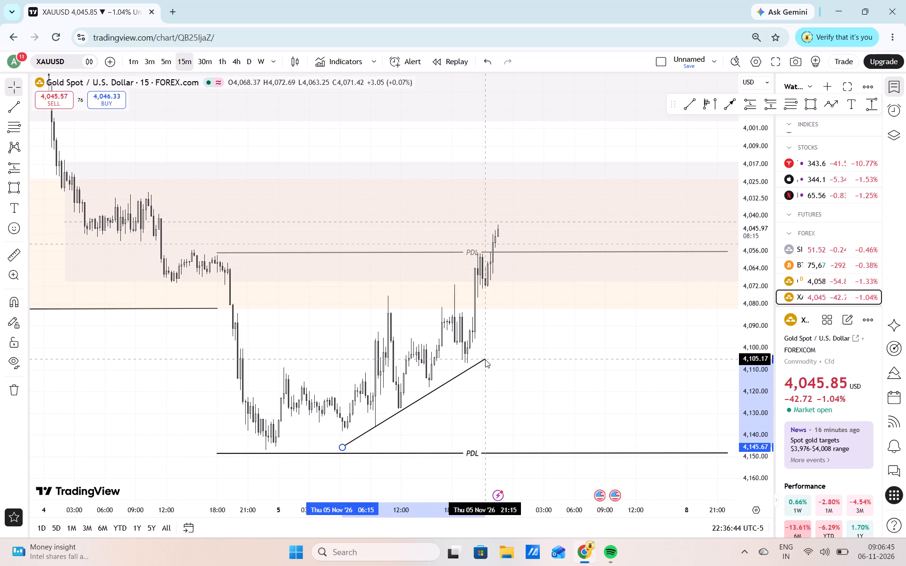
pyautogui.moveTo(485, 359); pyautogui.dragTo(487, 360)
pyautogui.doubleClick(512, 358)
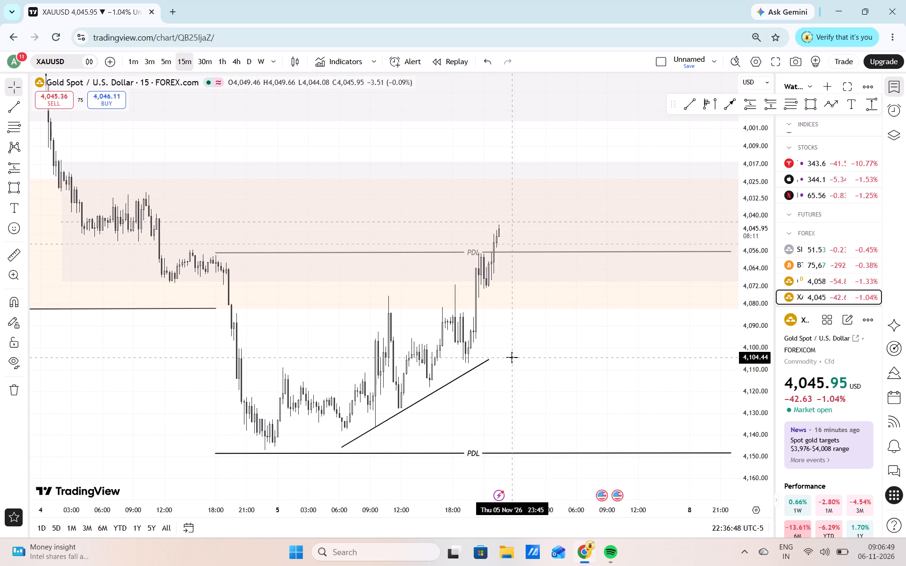
# Draw a short level trendline at about 4,076 from the 5 November 10:45 swing to about 18:00.
pyautogui.click(685, 114)
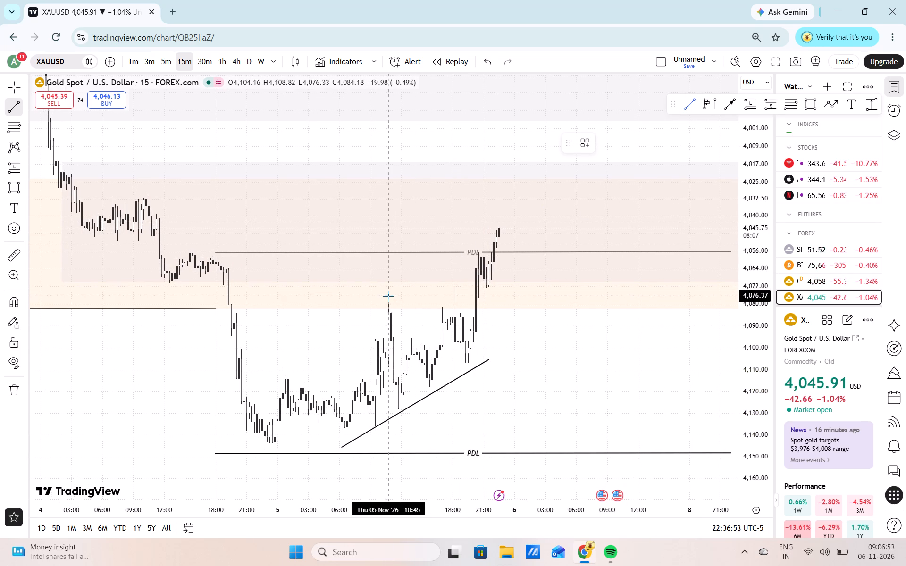
pyautogui.moveTo(389, 296); pyautogui.dragTo(442, 290)
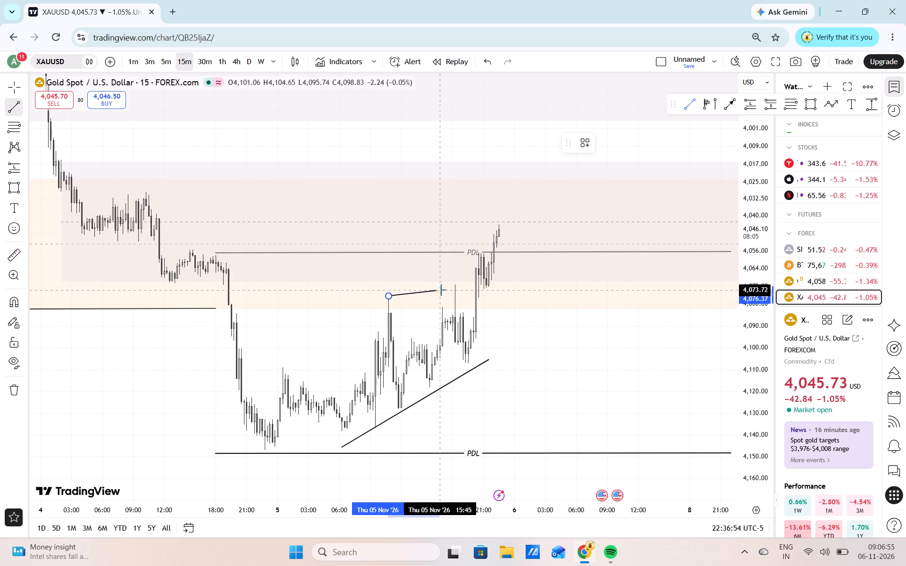
pyautogui.moveTo(442, 290); pyautogui.dragTo(453, 295)
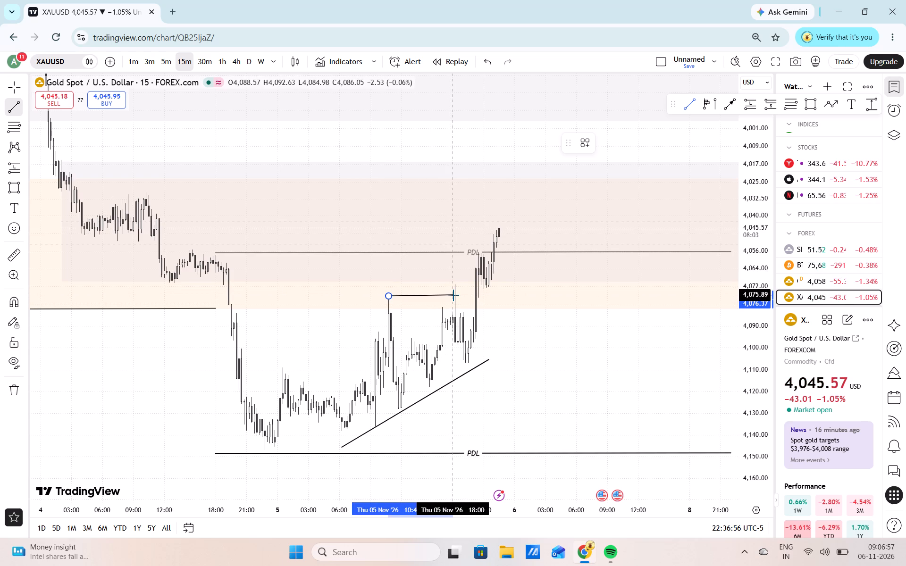
pyautogui.moveTo(453, 295); pyautogui.dragTo(455, 296)
pyautogui.click(455, 296)
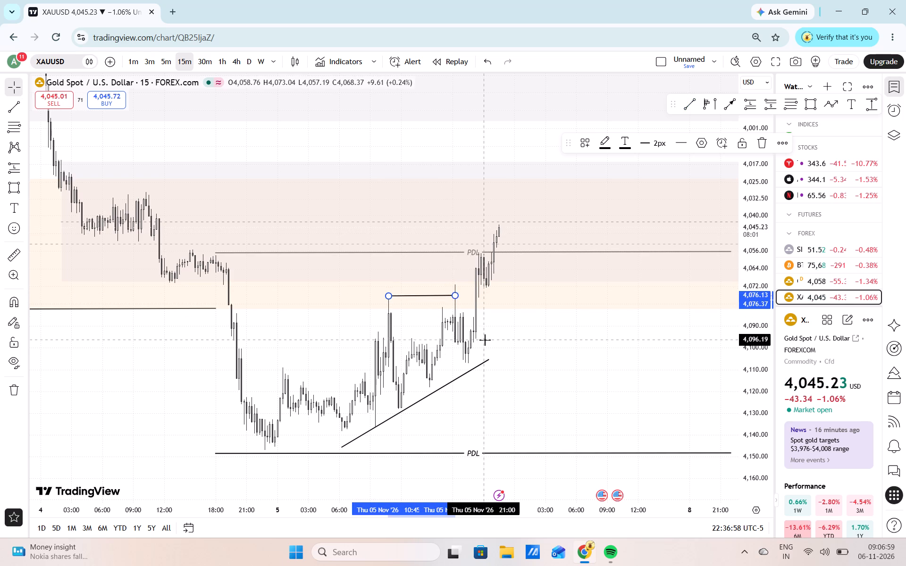
pyautogui.click(485, 341)
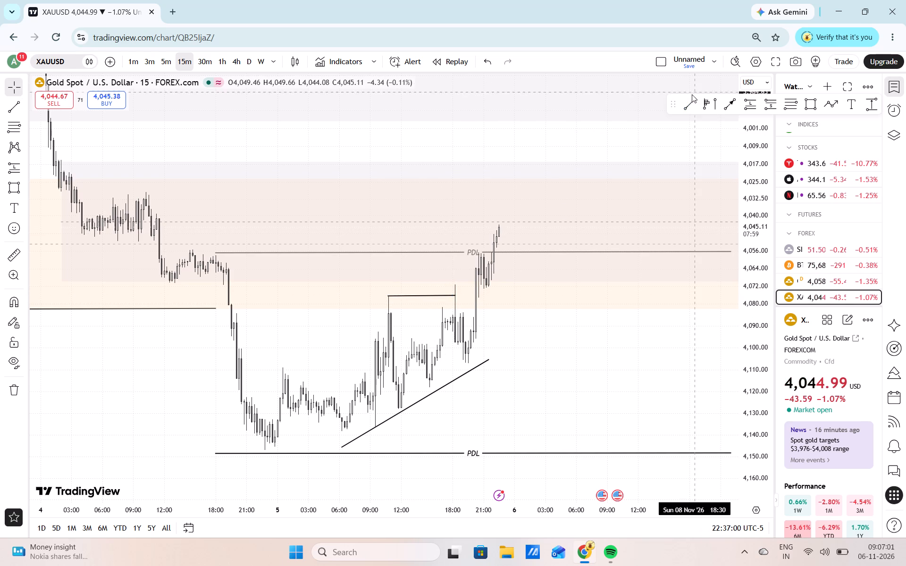
# Draw a short level trendline at about 4,108 from about 00:30 to about 09:30 on 5 November.
pyautogui.click(692, 101)
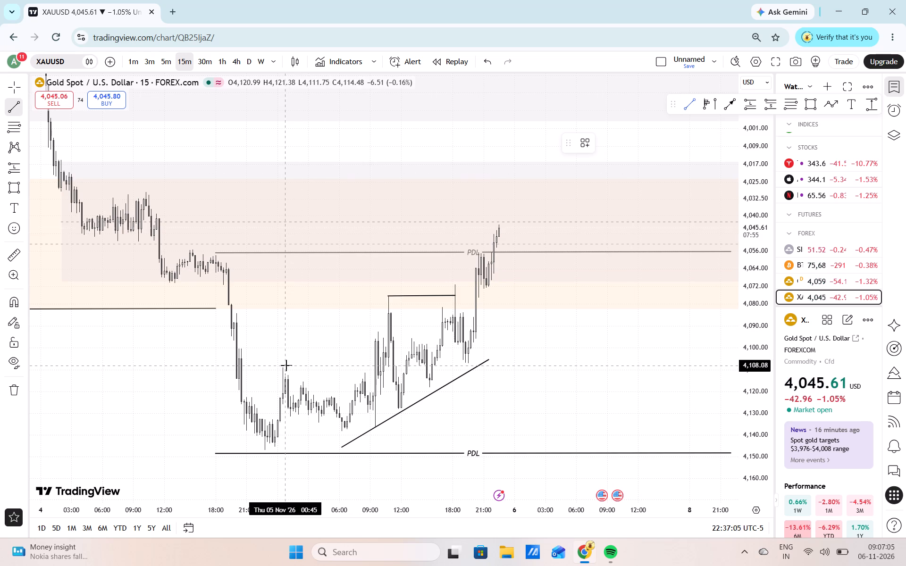
pyautogui.moveTo(284, 367); pyautogui.dragTo(371, 365)
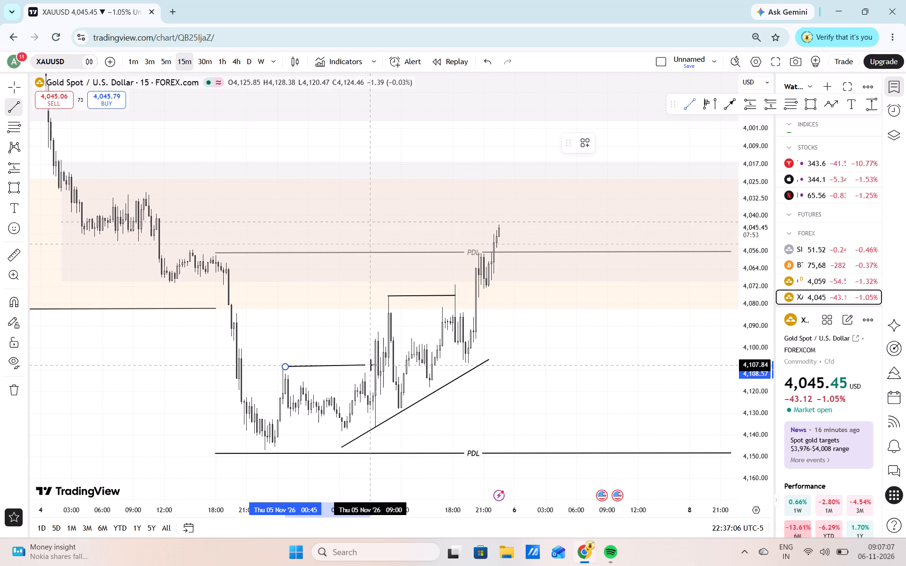
pyautogui.moveTo(371, 365); pyautogui.dragTo(375, 366)
pyautogui.moveTo(375, 366); pyautogui.dragTo(362, 379)
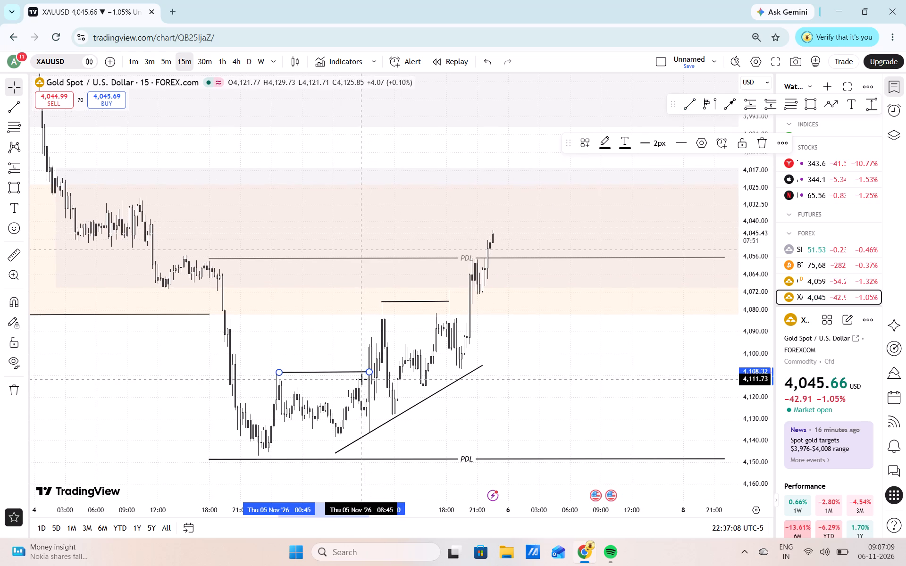
pyautogui.click(362, 379)
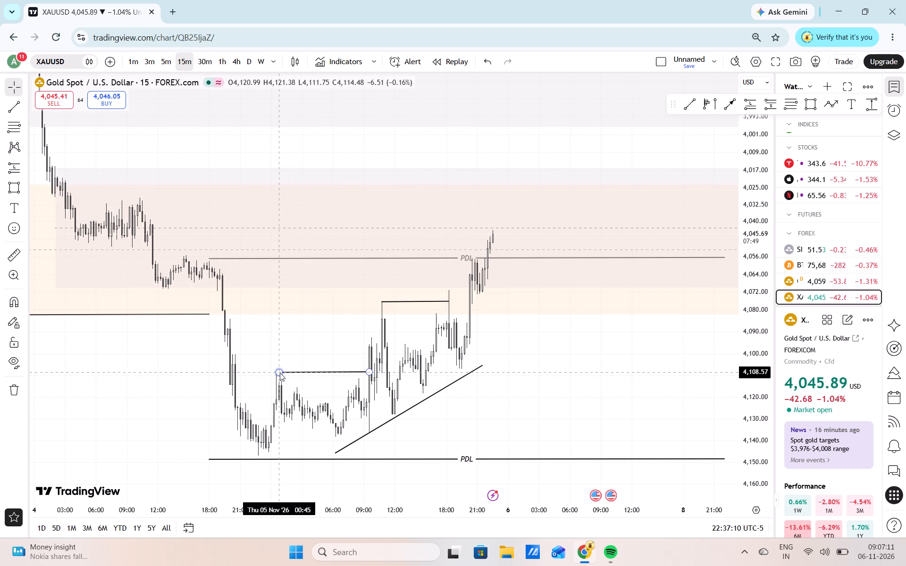
pyautogui.click(280, 373)
pyautogui.click(306, 391)
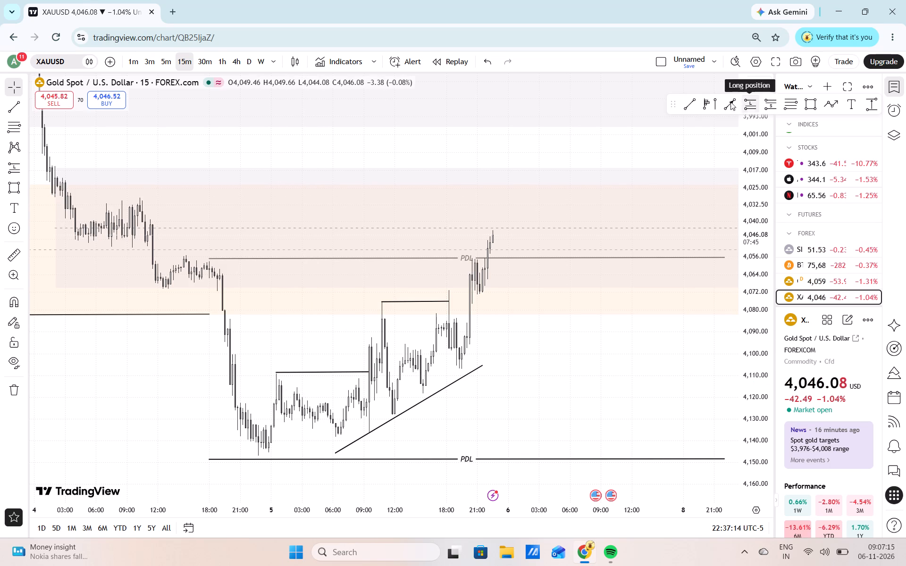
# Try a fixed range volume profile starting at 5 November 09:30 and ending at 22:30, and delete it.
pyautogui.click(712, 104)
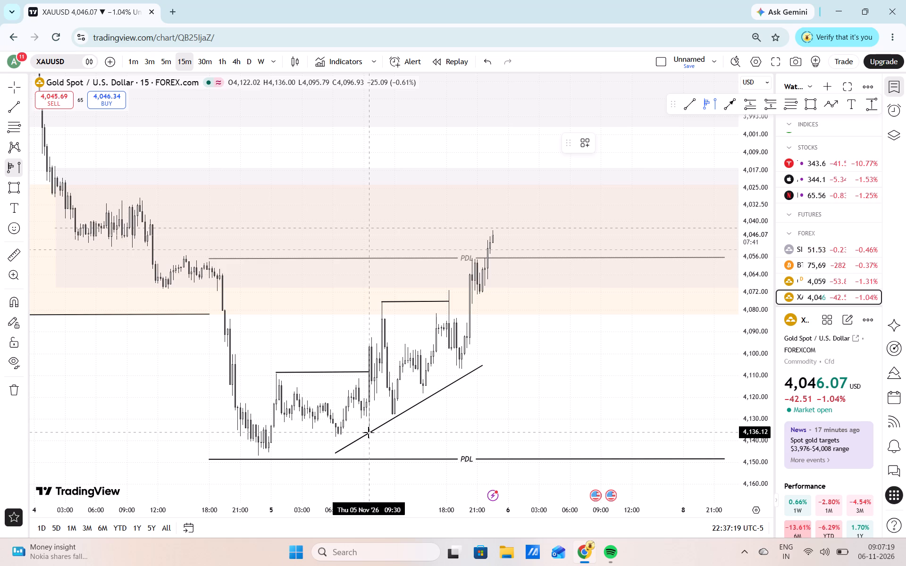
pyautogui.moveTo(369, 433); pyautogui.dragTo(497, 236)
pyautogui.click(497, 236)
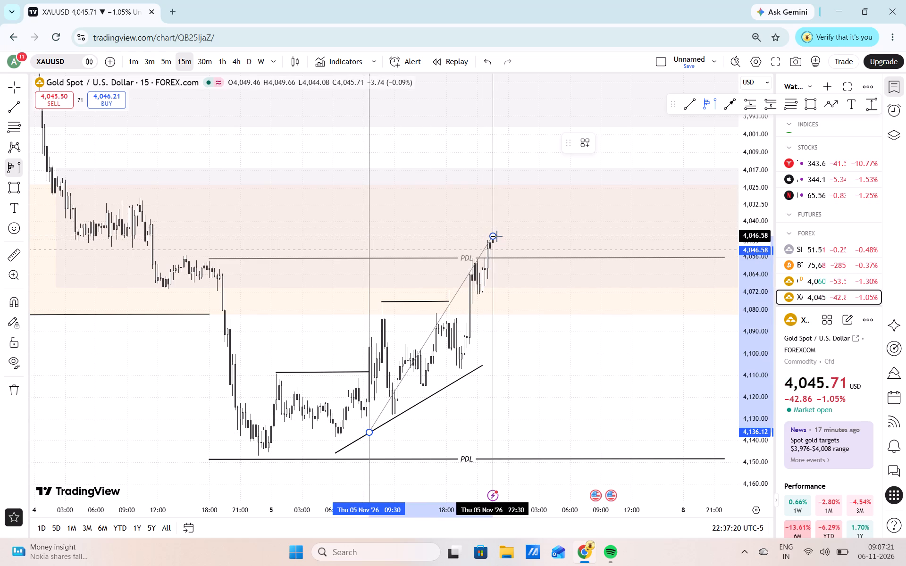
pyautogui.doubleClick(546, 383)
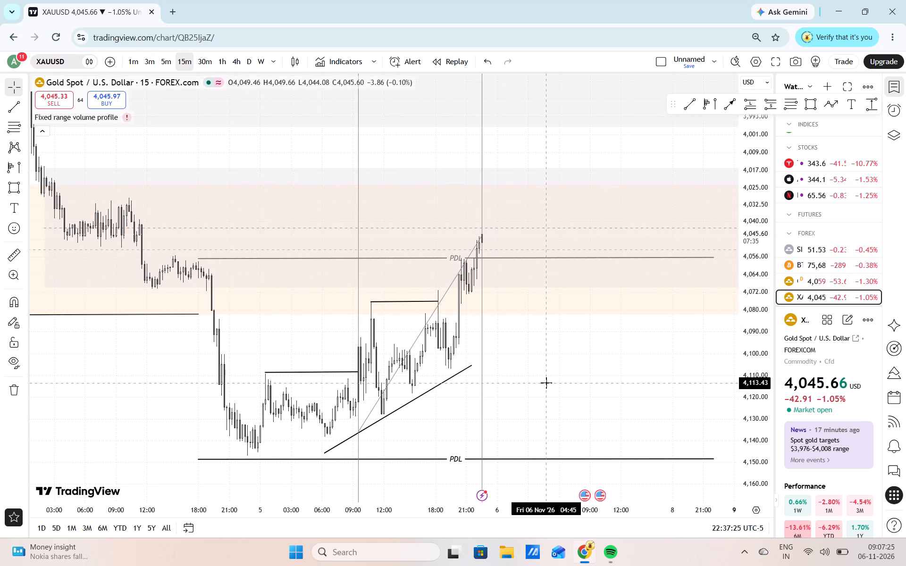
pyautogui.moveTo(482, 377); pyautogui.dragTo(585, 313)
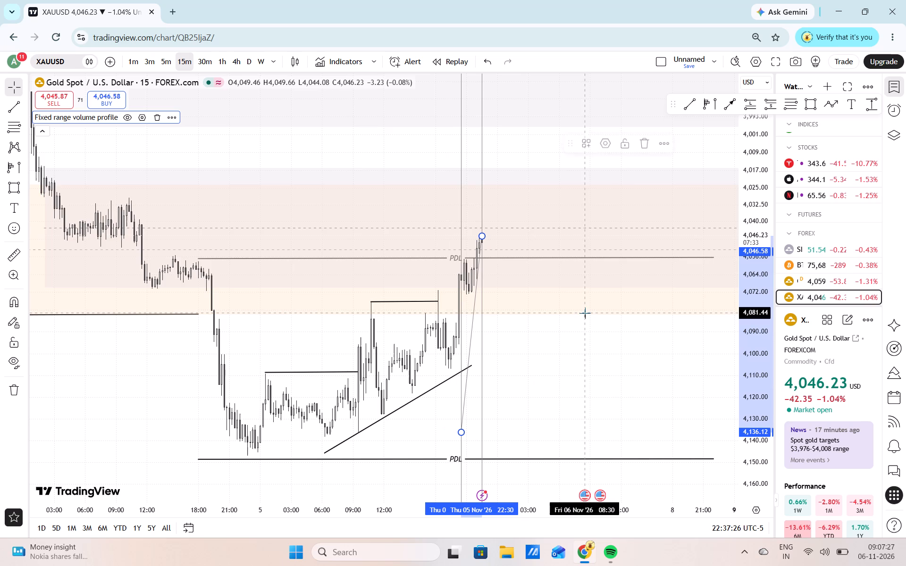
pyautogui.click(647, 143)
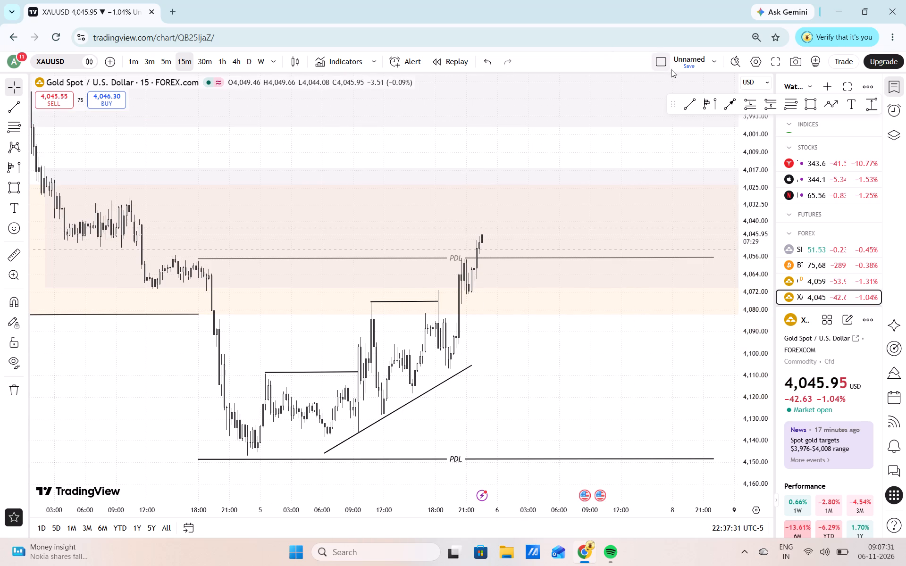
# Draw a level trendline at about 4,029 from 4 November 09:00 to 6 November 06:30.
pyautogui.click(685, 102)
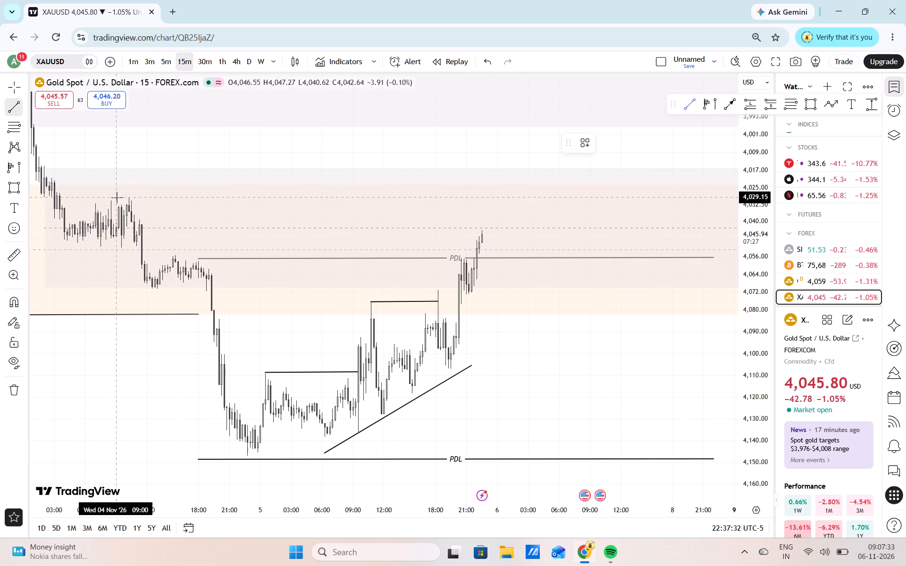
pyautogui.moveTo(115, 198); pyautogui.dragTo(257, 225)
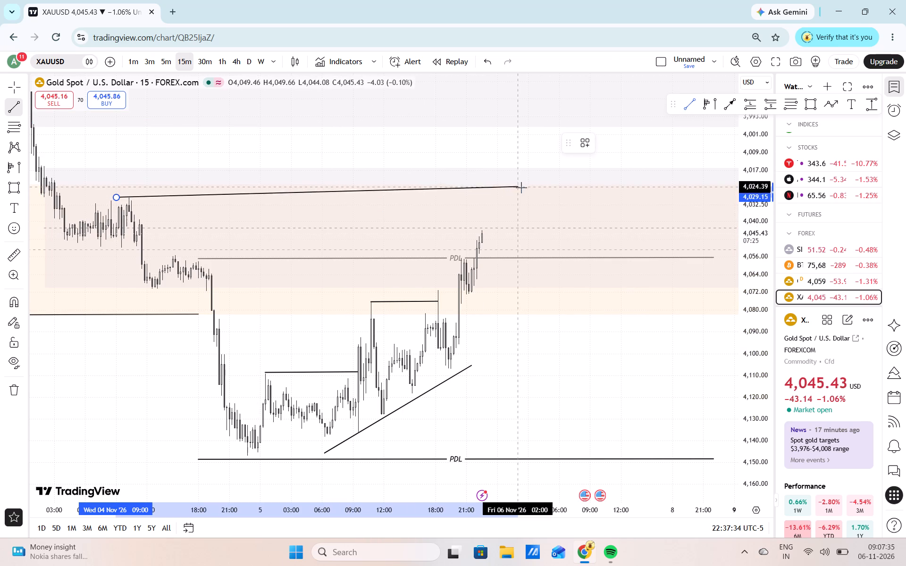
pyautogui.click(564, 197)
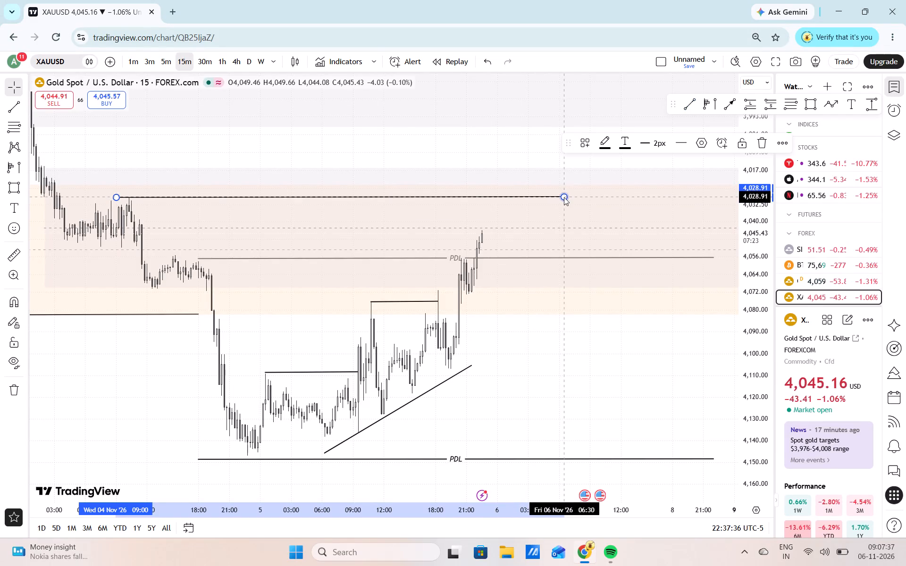
pyautogui.click(563, 303)
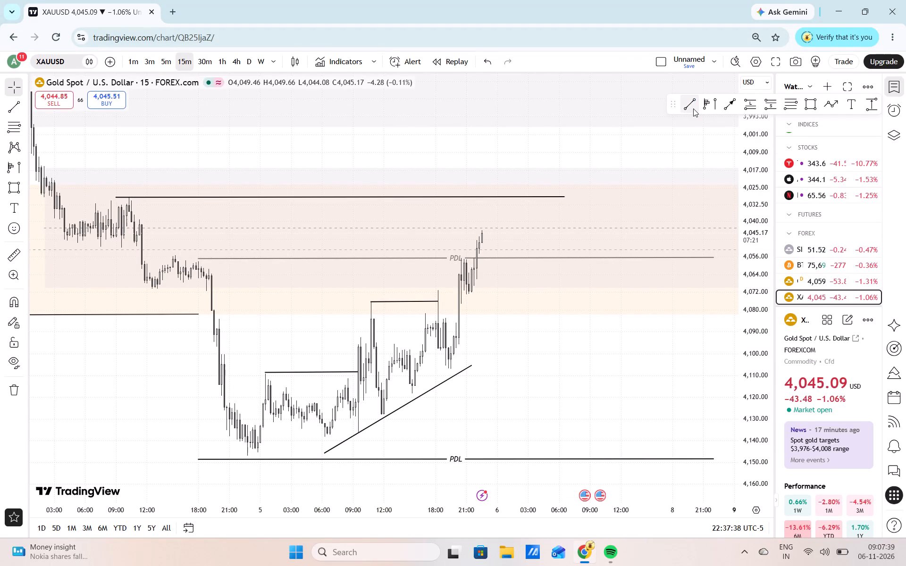
# Draw a level trendline at about 4,055 from 4 November 14:00 to 6 November 05:30.
pyautogui.click(692, 108)
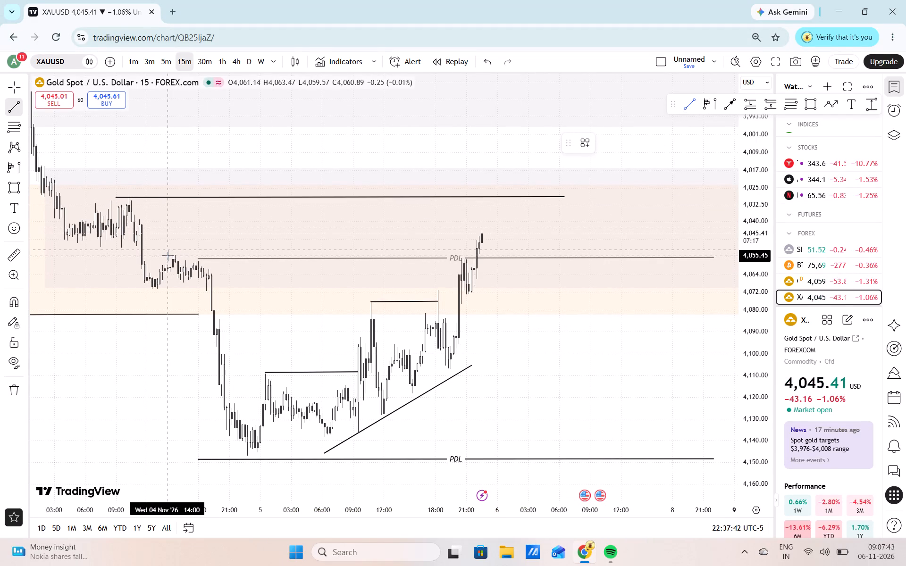
pyautogui.moveTo(168, 255); pyautogui.dragTo(424, 237)
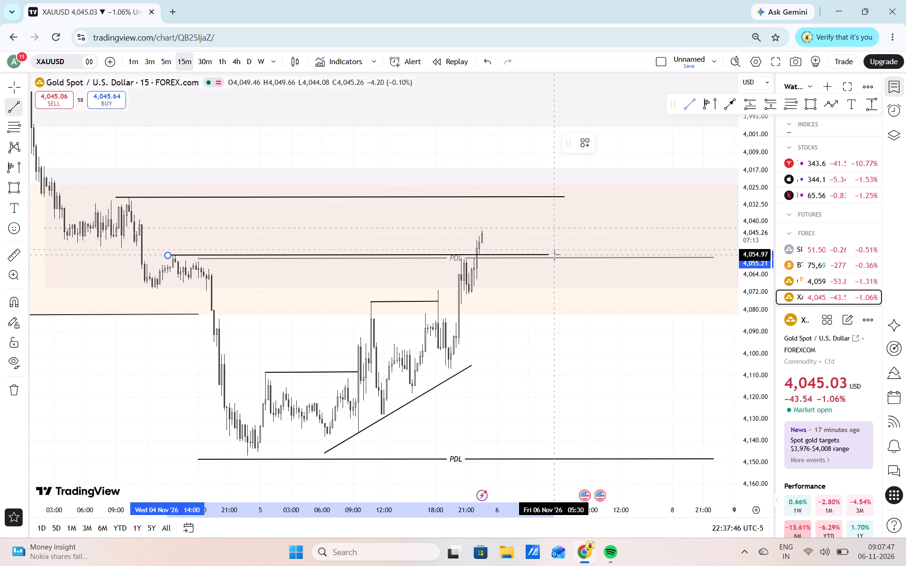
pyautogui.click(554, 255)
pyautogui.doubleClick(579, 352)
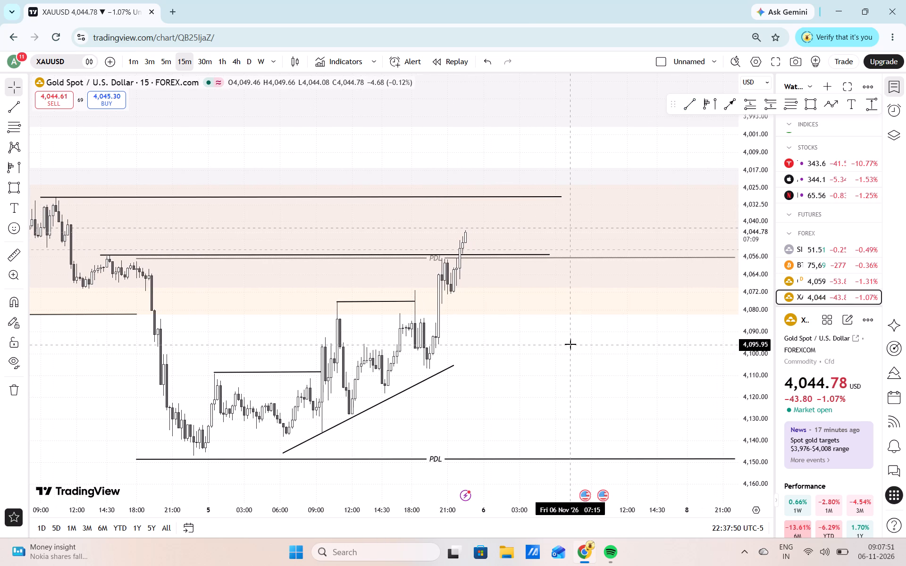
# Draw a short level trendline at about 4,071 from the 5 November 18:15 swing high to about 20:25.
pyautogui.click(689, 114)
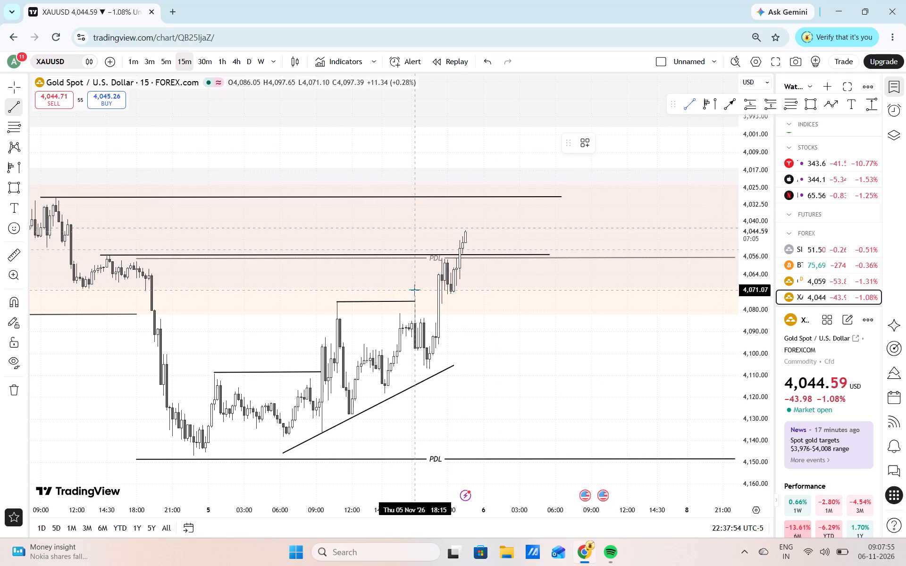
pyautogui.moveTo(415, 290); pyautogui.dragTo(439, 290)
pyautogui.click(439, 290)
pyautogui.doubleClick(484, 368)
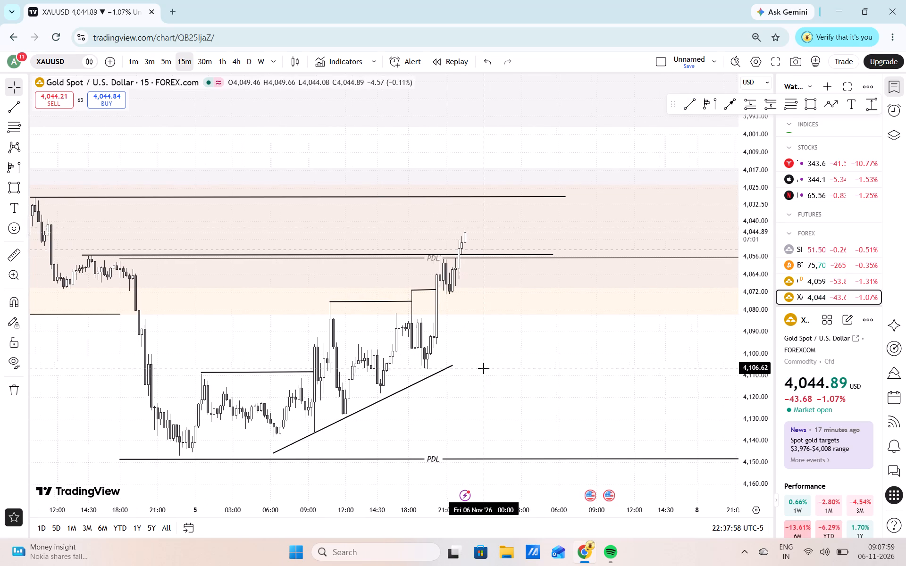
# On the 1-minute chart, draw a rising trendline from the 5 November 22:15 low at about 4,055 to about 4,046 at 22:50.
pyautogui.click(168, 65)
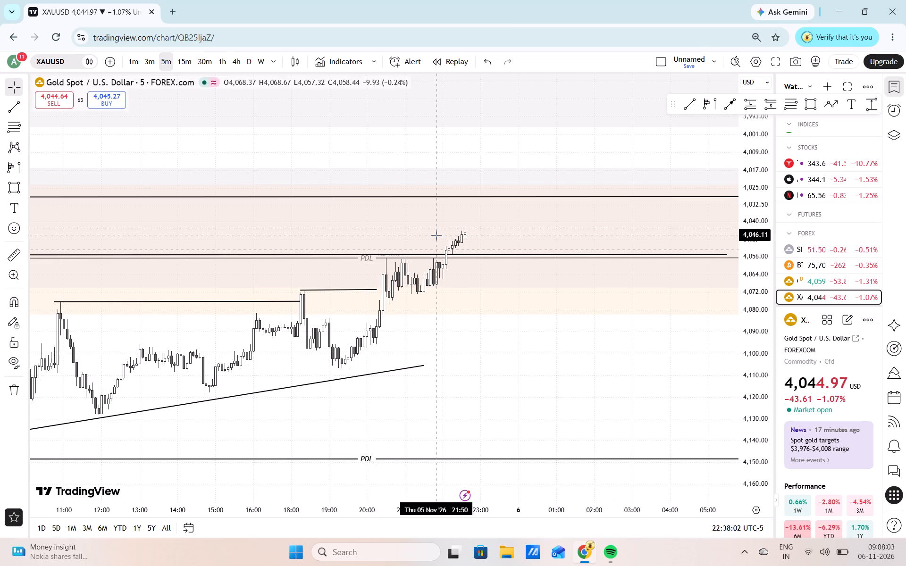
pyautogui.moveTo(750, 391); pyautogui.dragTo(747, 262)
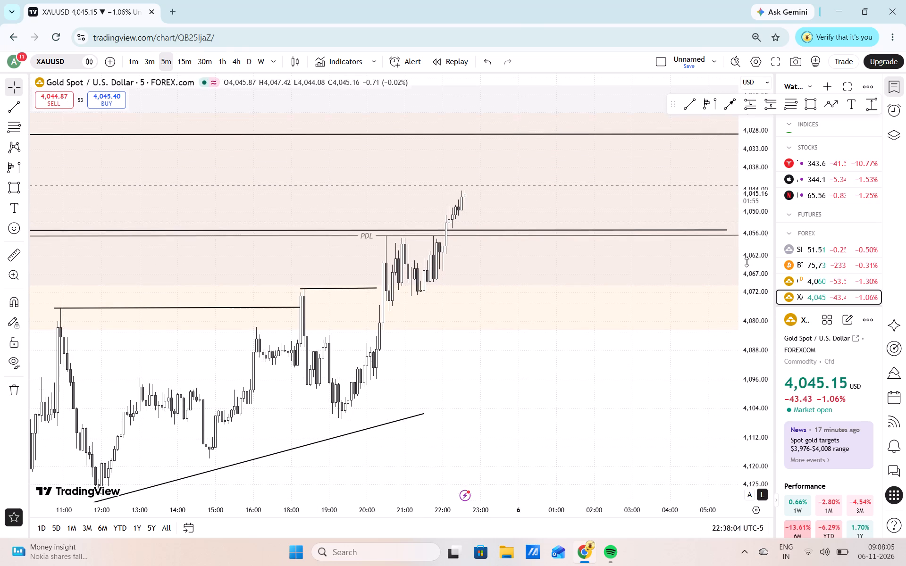
pyautogui.click(380, 287)
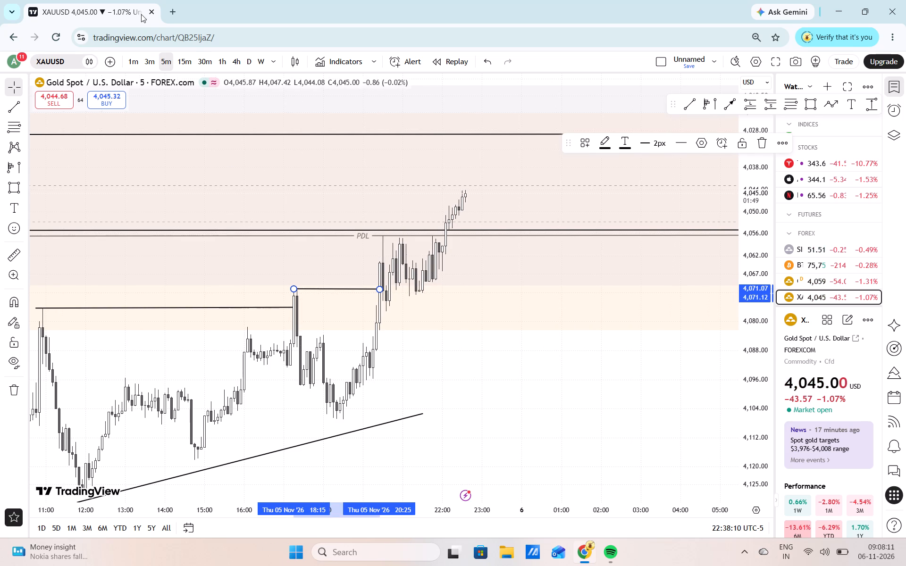
pyautogui.click(152, 60)
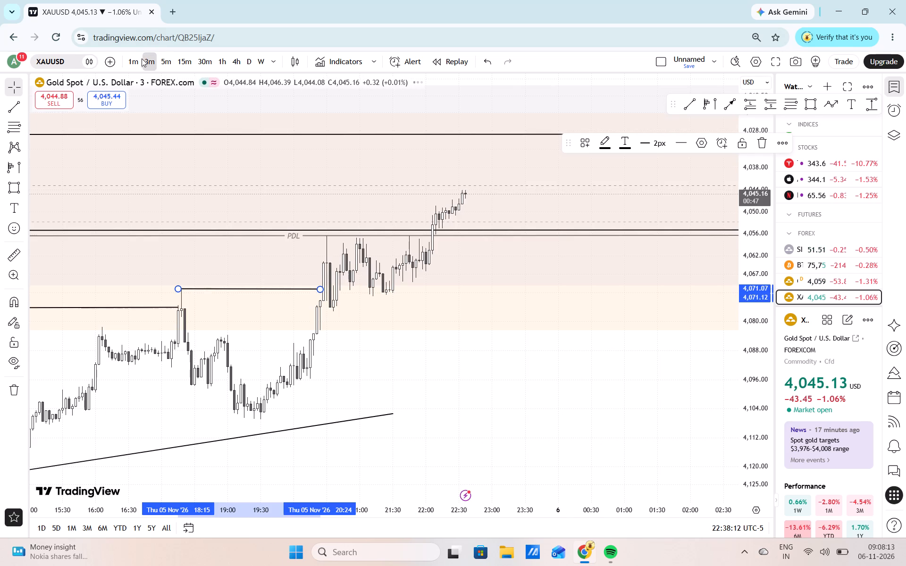
pyautogui.click(133, 58)
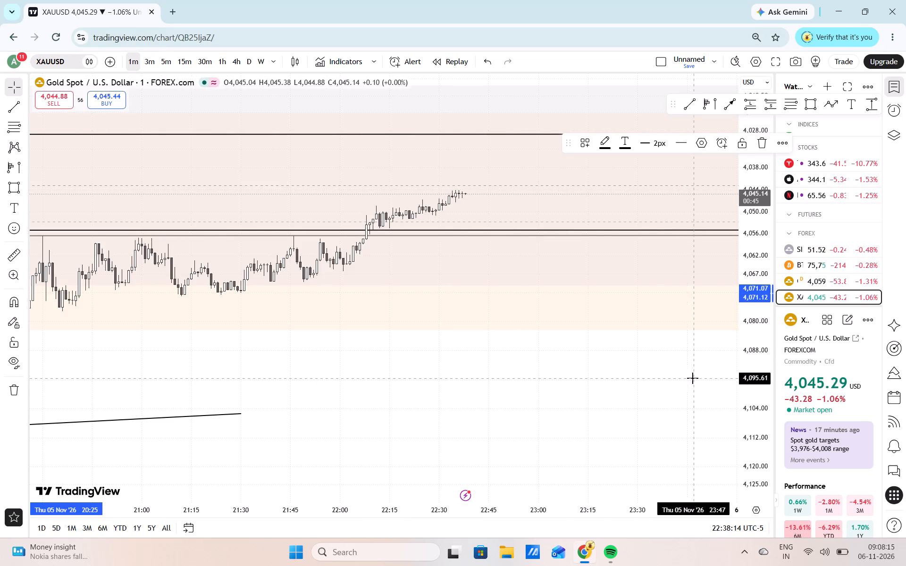
pyautogui.moveTo(758, 421); pyautogui.dragTo(752, 234)
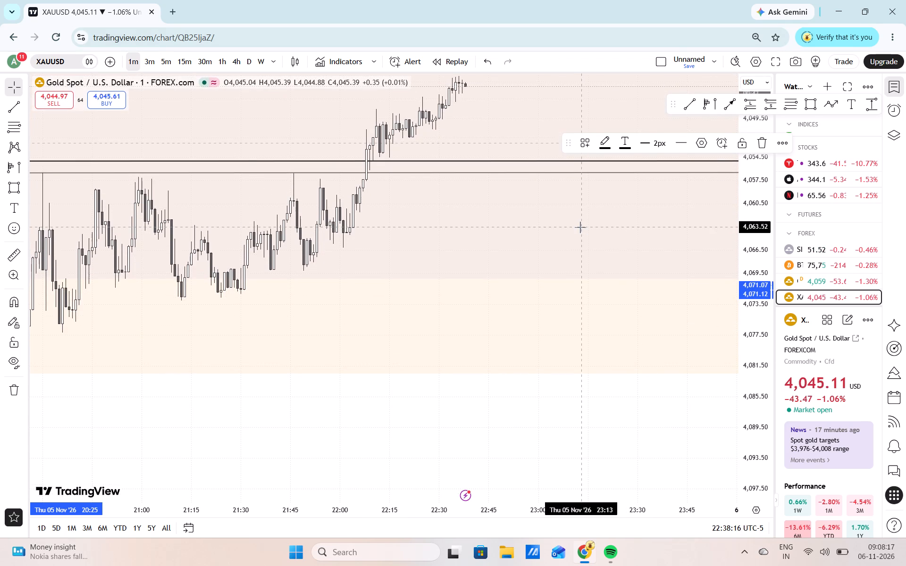
pyautogui.moveTo(577, 194); pyautogui.dragTo(544, 260)
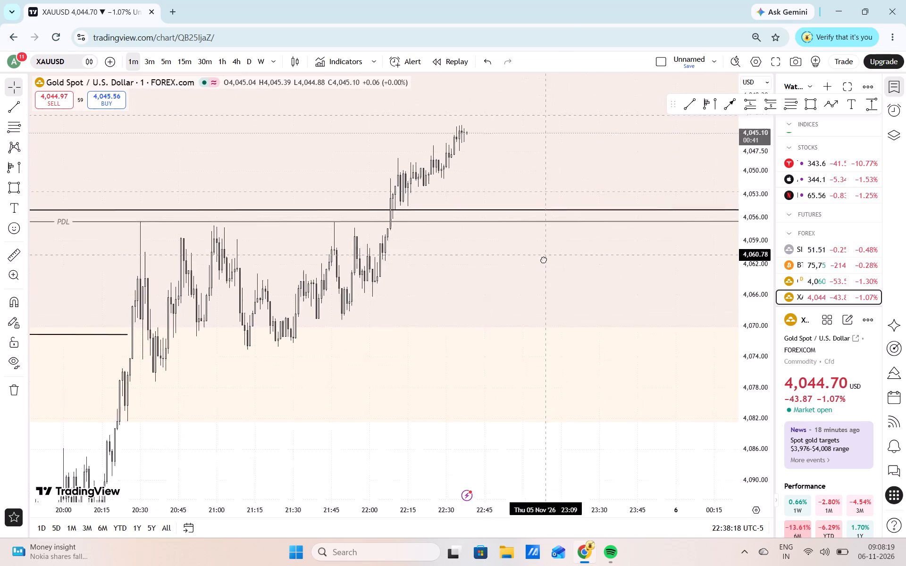
pyautogui.moveTo(544, 260); pyautogui.dragTo(543, 261)
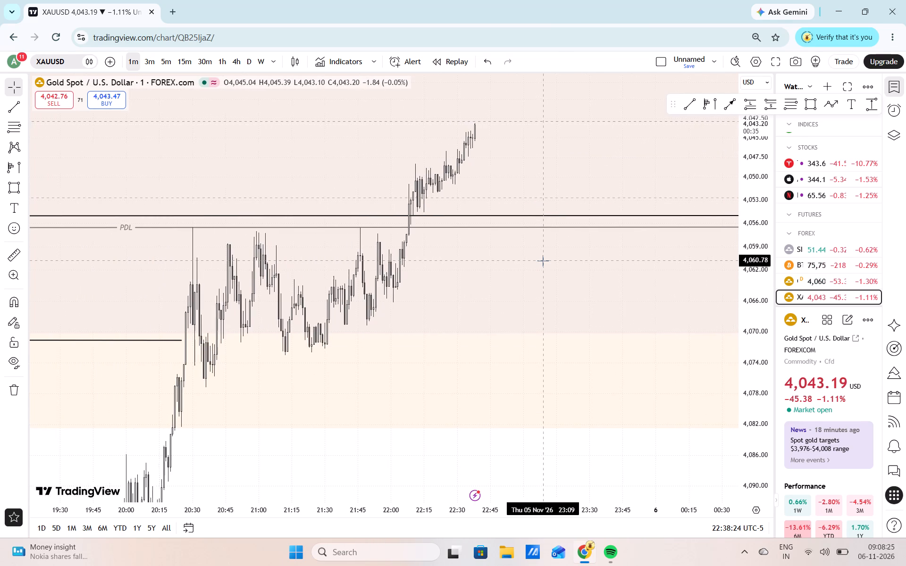
pyautogui.scroll(1, 637, 219)
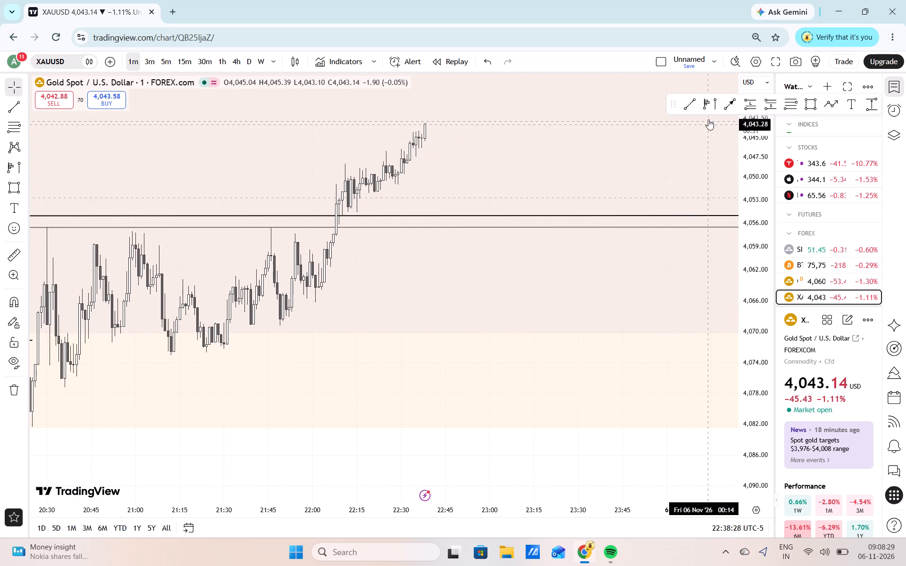
pyautogui.click(691, 109)
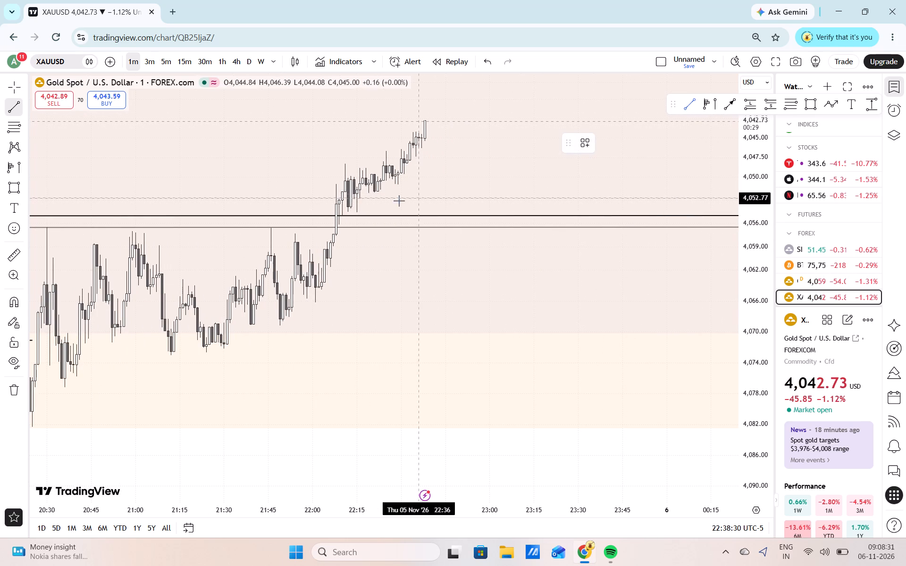
pyautogui.moveTo(357, 213); pyautogui.dragTo(422, 171)
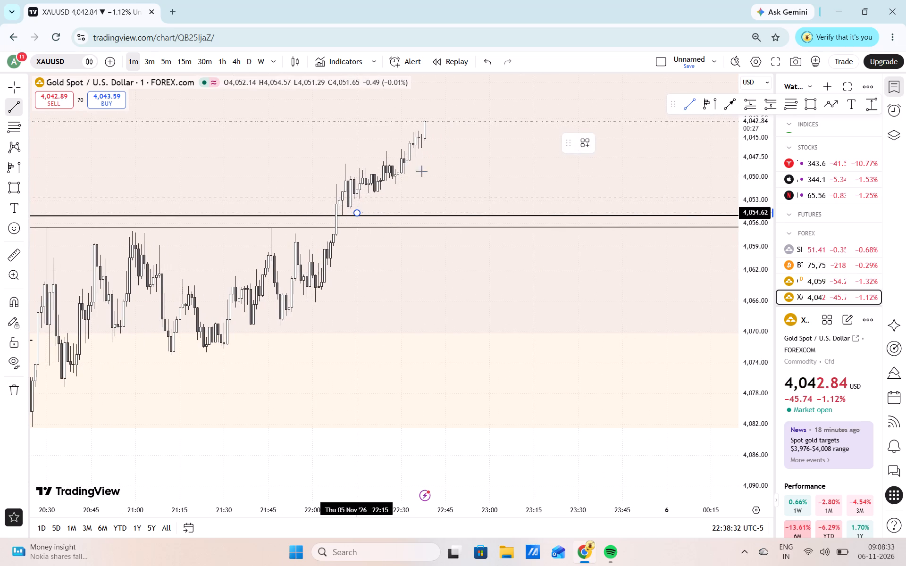
pyautogui.moveTo(422, 171); pyautogui.dragTo(459, 147)
pyautogui.click(459, 147)
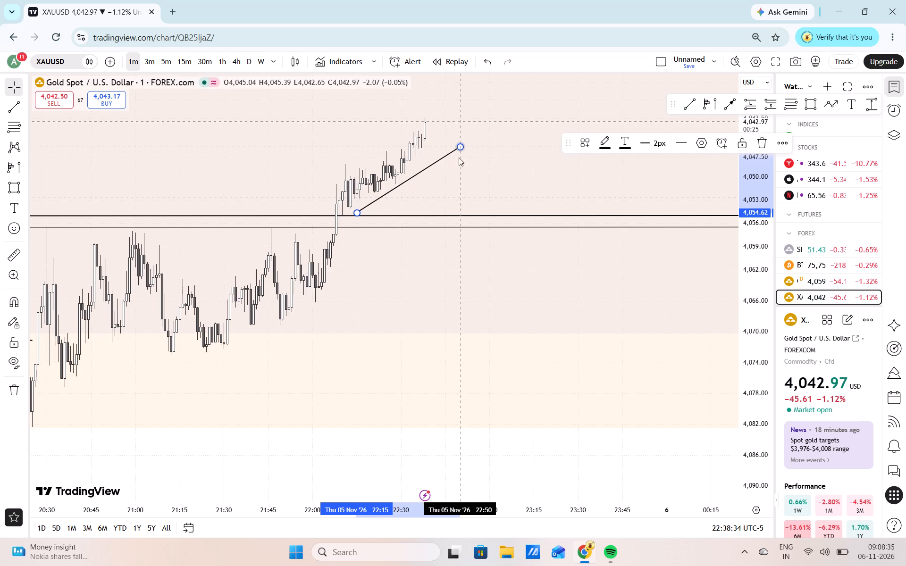
pyautogui.click(436, 455)
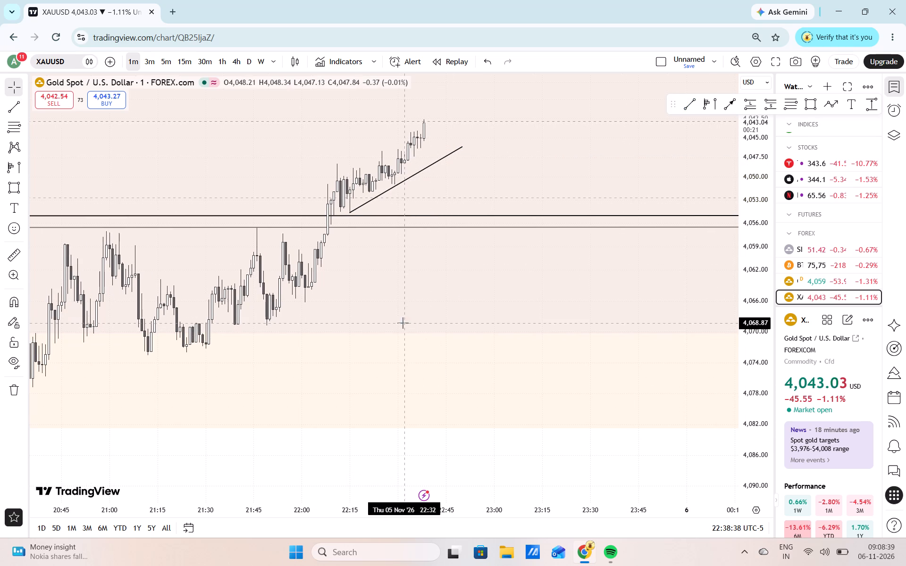
# On the 15-minute chart, draw a short level trendline at about 4,052 under the lows from 4 November 03:30 to 11:30.
pyautogui.moveTo(388, 355); pyautogui.dragTo(476, 426)
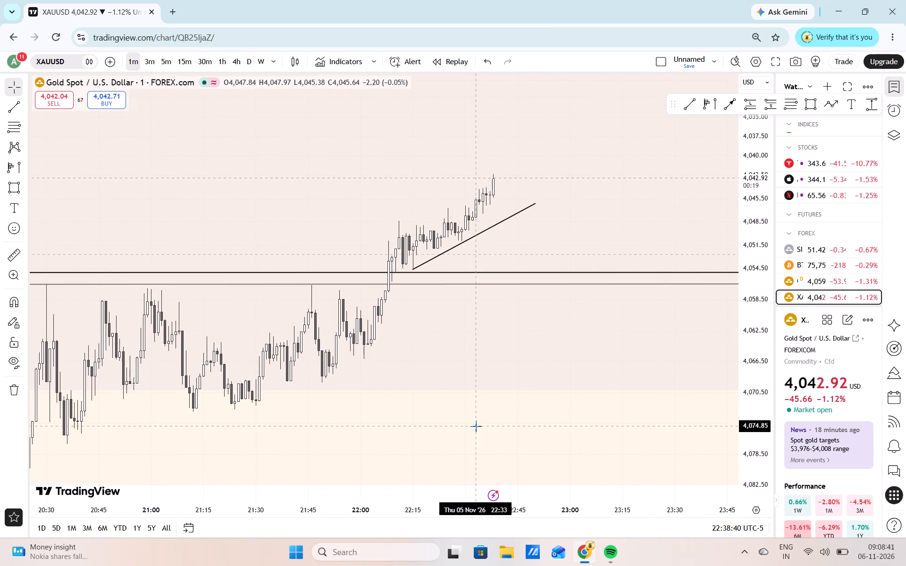
pyautogui.moveTo(754, 439); pyautogui.dragTo(751, 322)
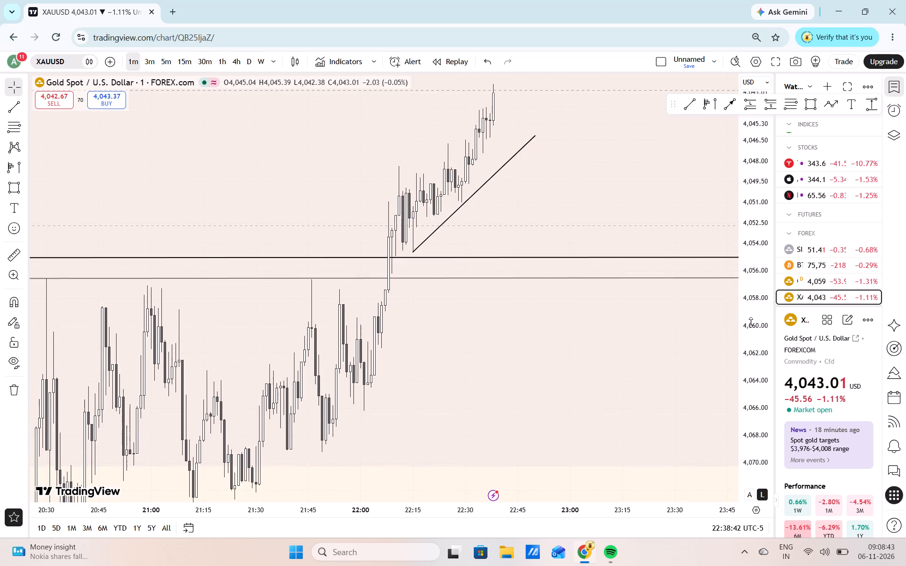
pyautogui.moveTo(751, 322); pyautogui.dragTo(751, 323)
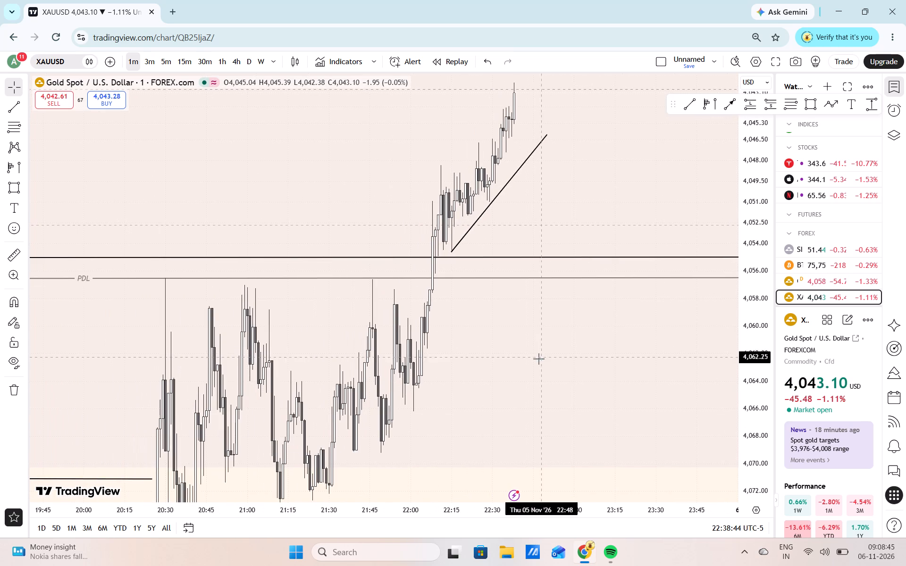
pyautogui.moveTo(530, 373); pyautogui.dragTo(489, 366)
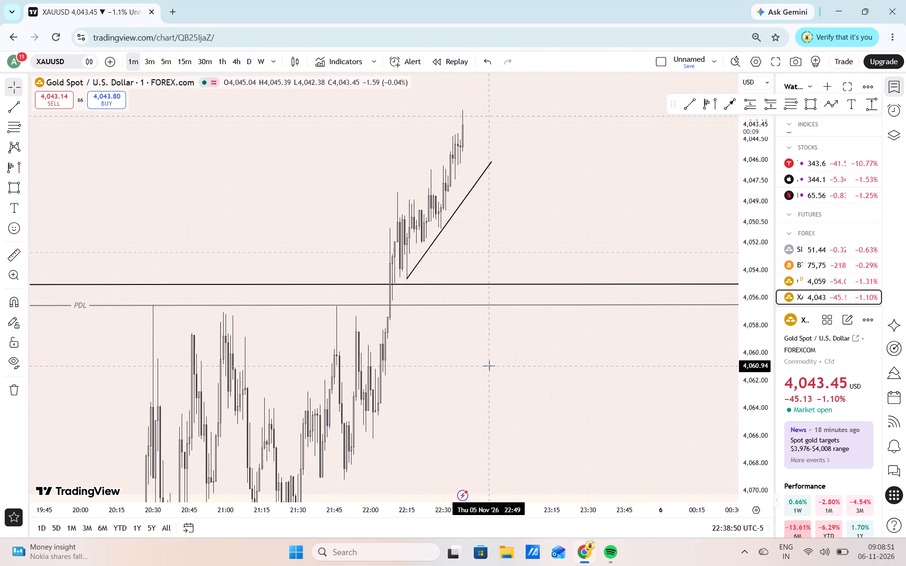
pyautogui.click(159, 64)
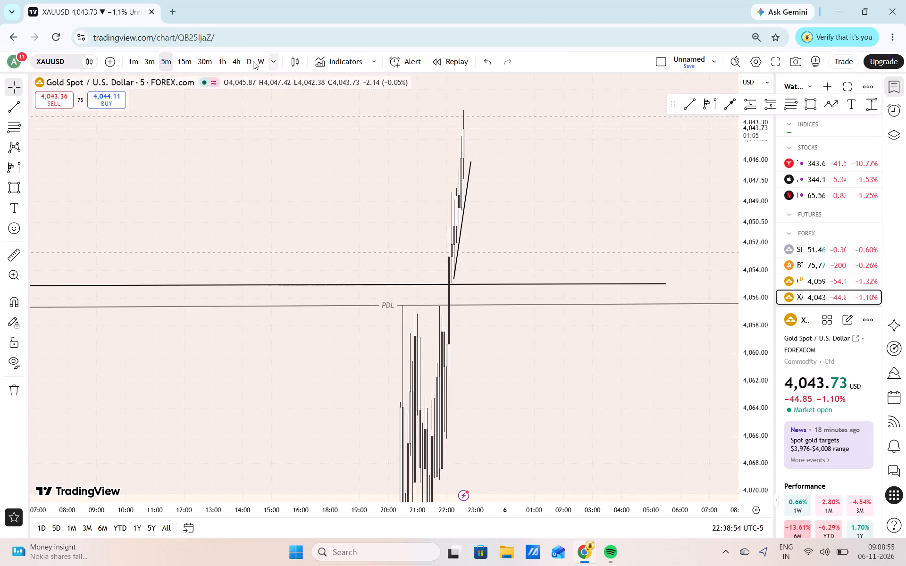
pyautogui.click(179, 67)
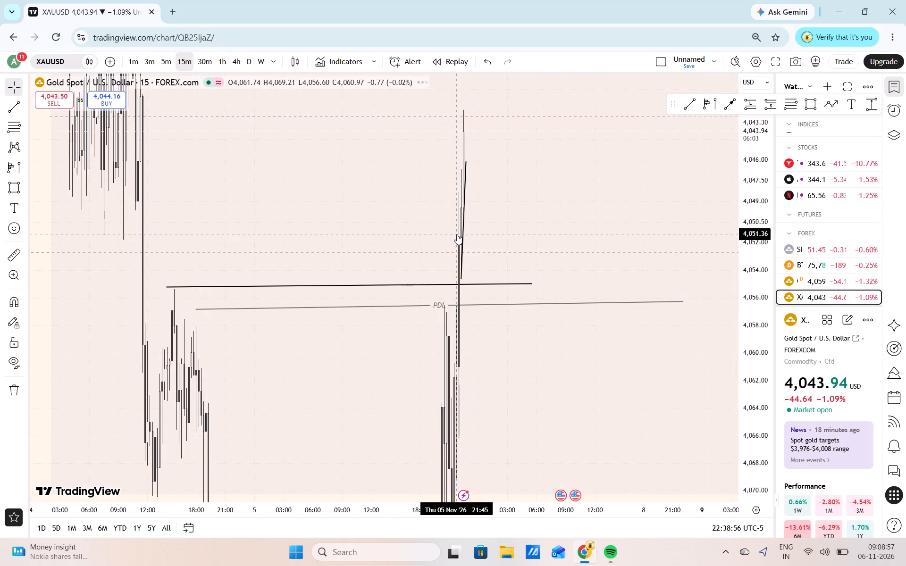
pyautogui.moveTo(763, 176); pyautogui.dragTo(762, 348)
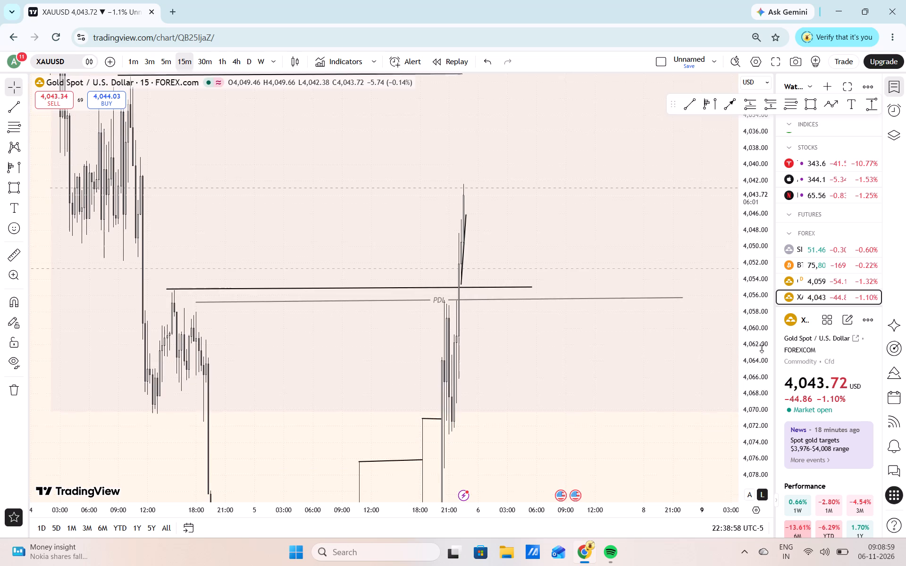
pyautogui.moveTo(762, 348); pyautogui.dragTo(742, 458)
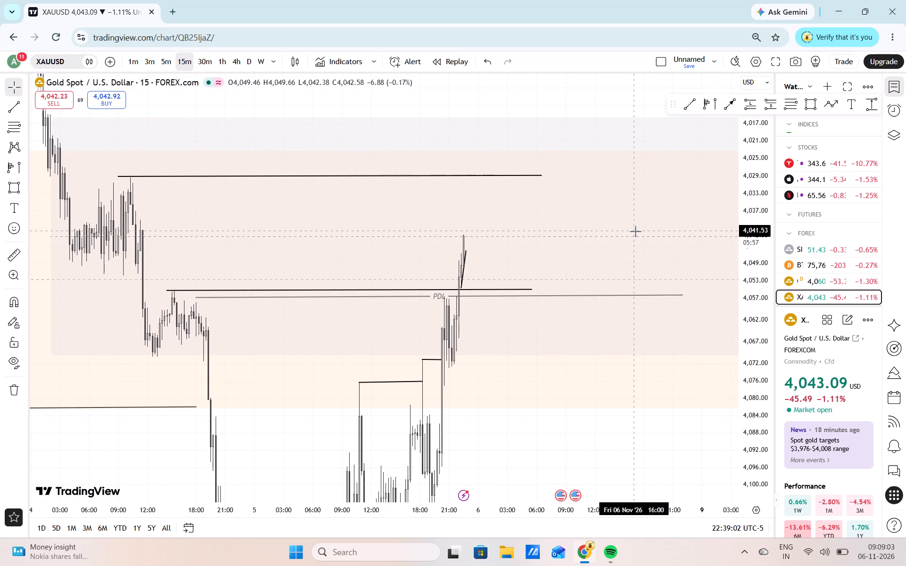
pyautogui.click(688, 108)
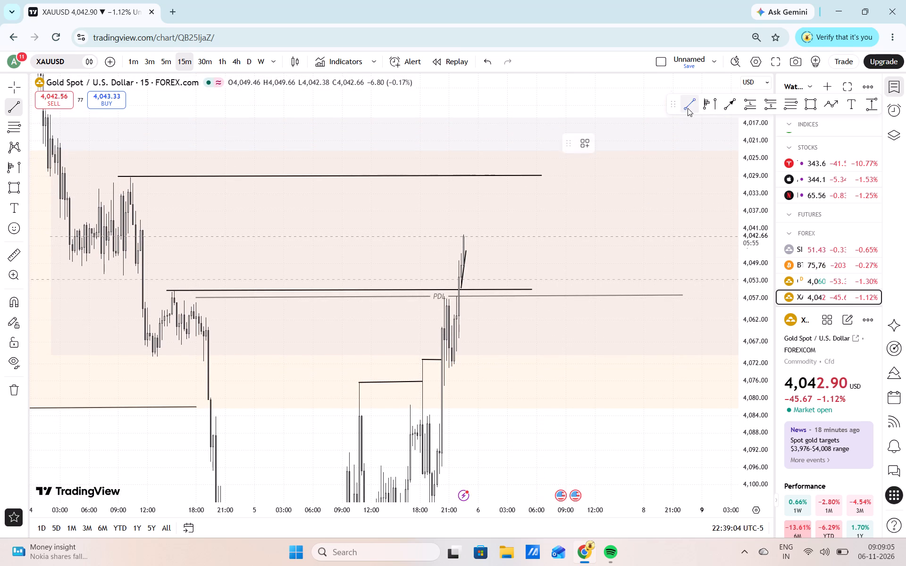
pyautogui.moveTo(65, 277); pyautogui.dragTo(142, 275)
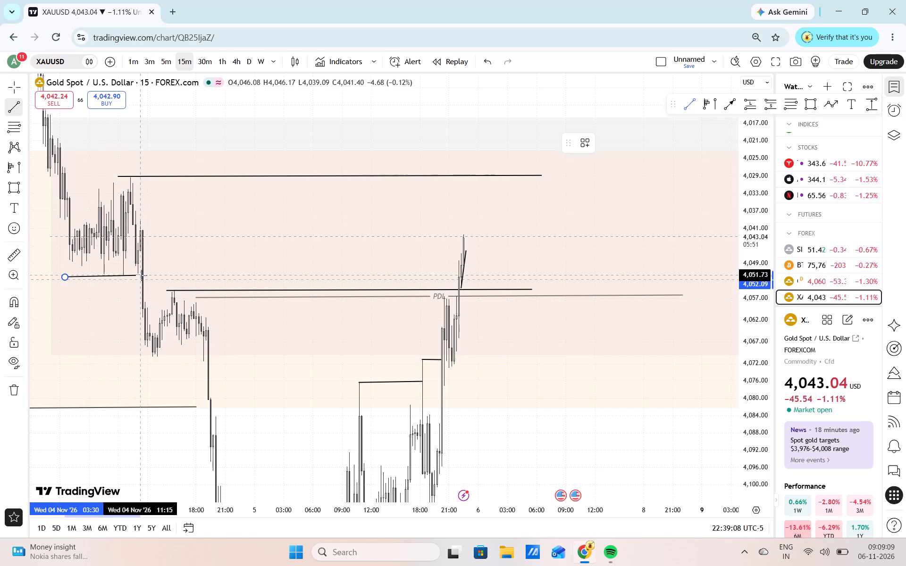
pyautogui.moveTo(142, 275); pyautogui.dragTo(143, 277)
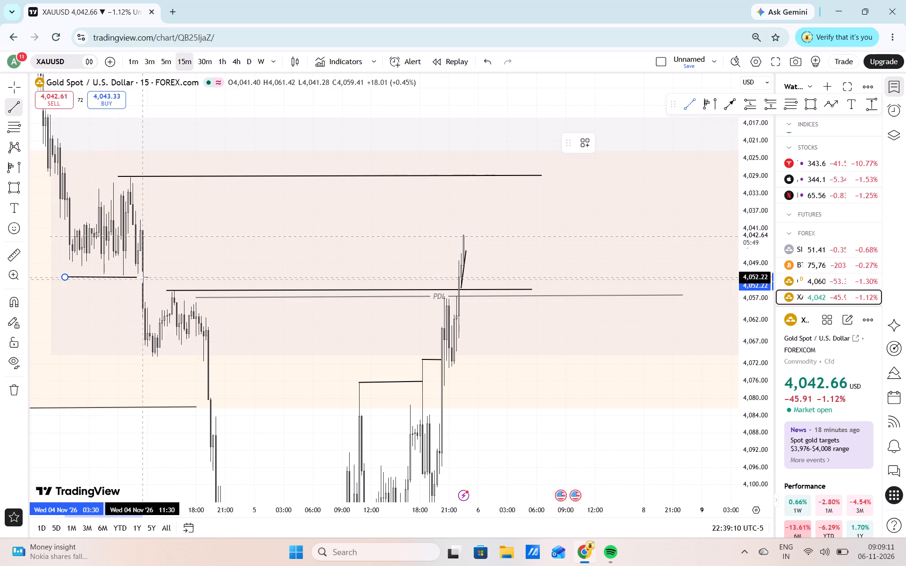
pyautogui.click(143, 277)
pyautogui.click(109, 435)
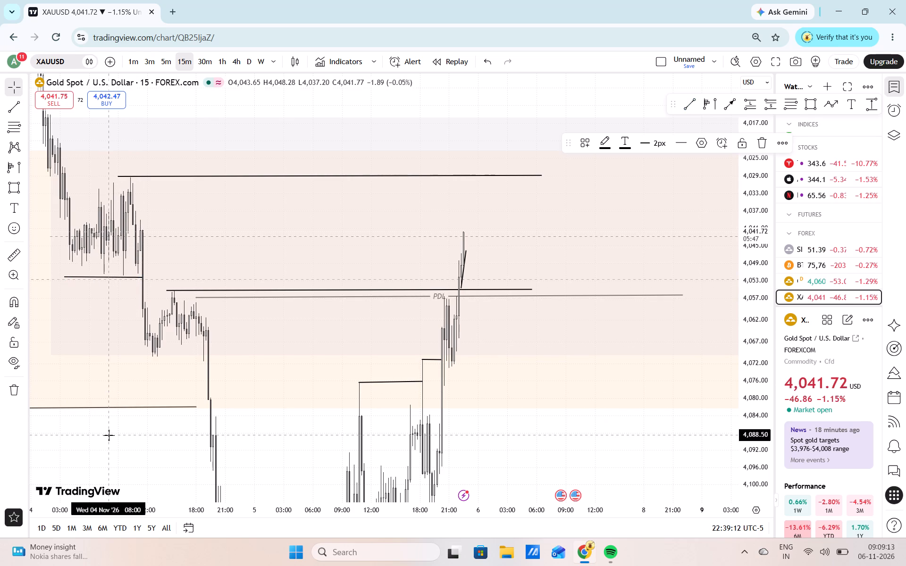
# Draw a short level trendline at about 4,071 from the 4 November 12:15 low to 18:45.
pyautogui.click(692, 103)
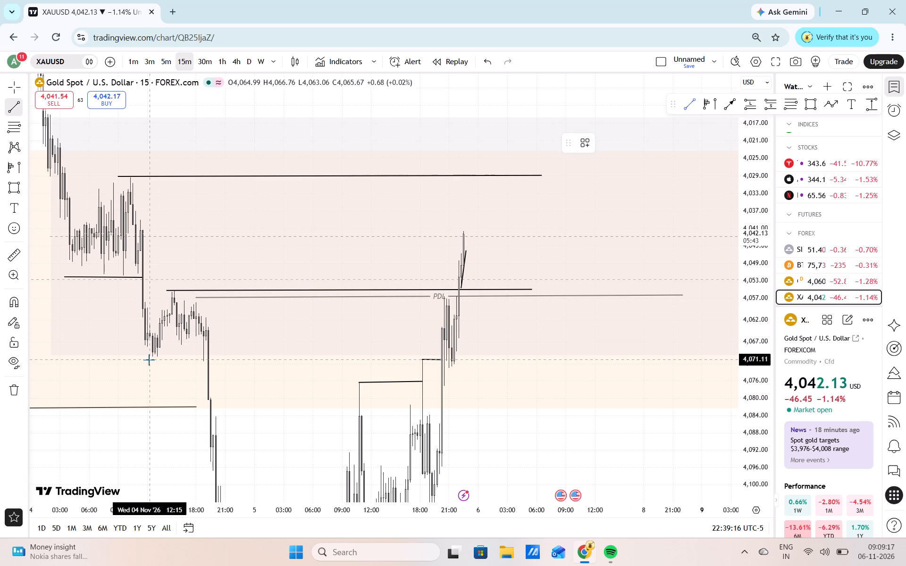
pyautogui.moveTo(150, 358); pyautogui.dragTo(207, 360)
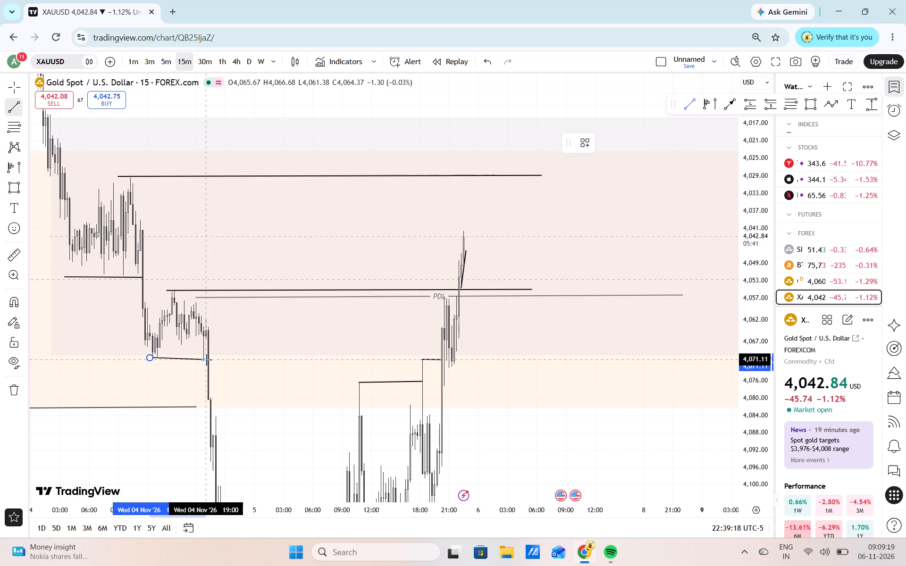
pyautogui.moveTo(207, 360); pyautogui.dragTo(204, 359)
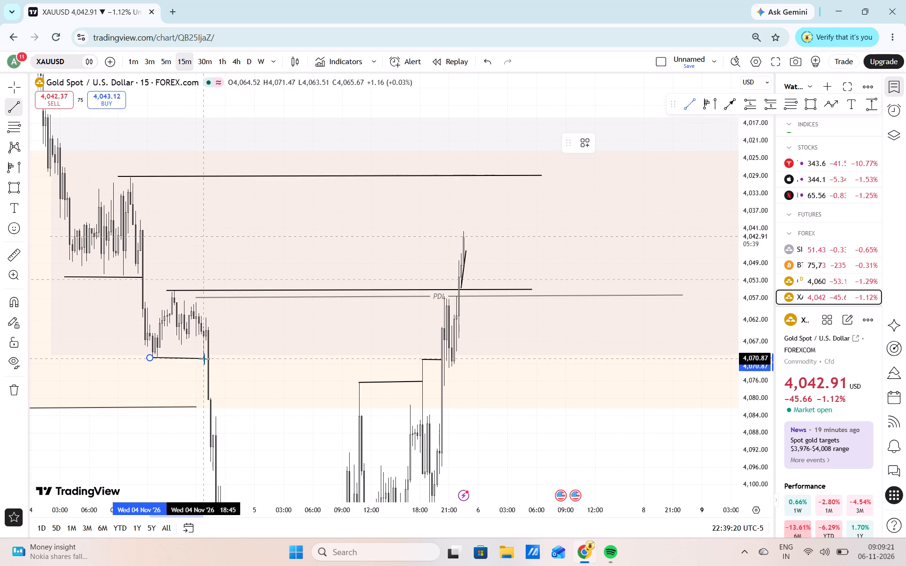
pyautogui.moveTo(204, 359); pyautogui.dragTo(204, 358)
pyautogui.click(204, 358)
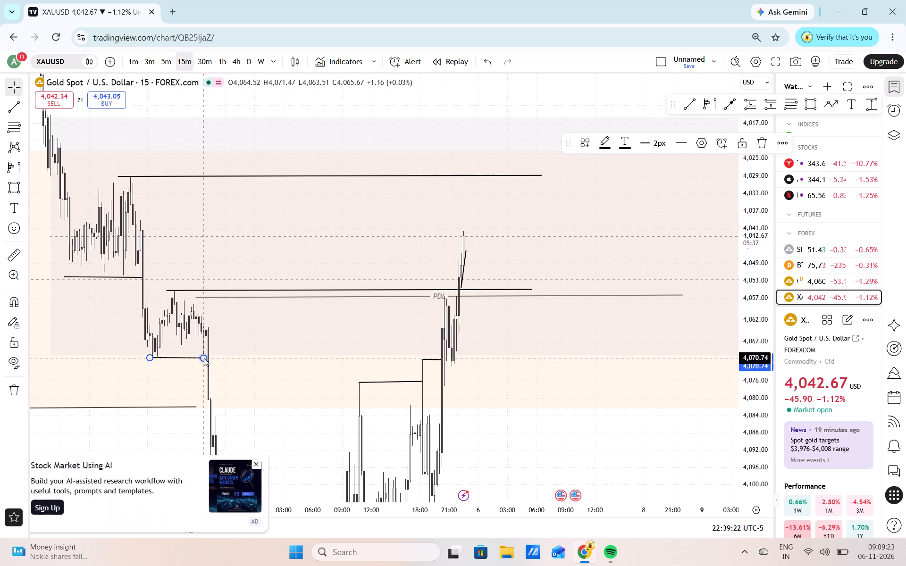
pyautogui.click(178, 425)
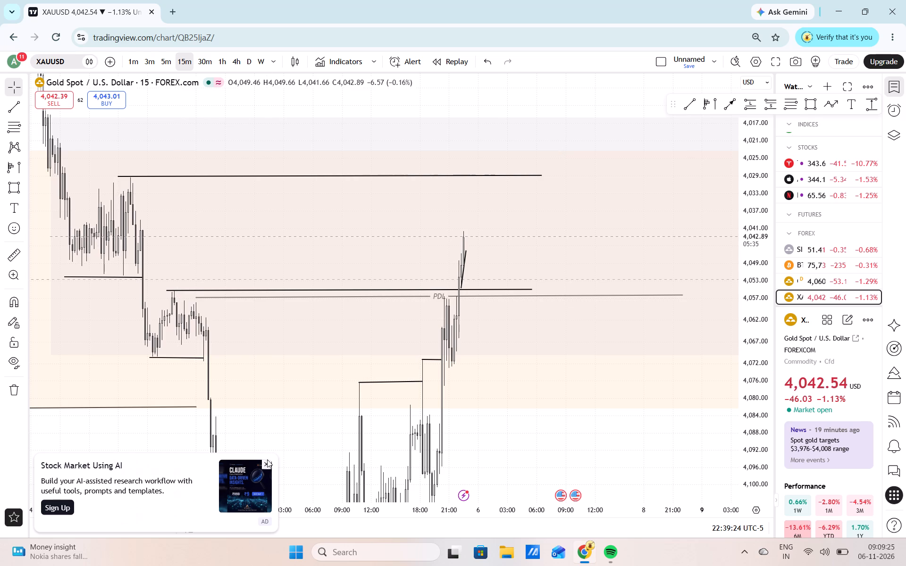
# On the 1-minute chart, adjust the rising trendline's start point at the 5 November 22:15 low to about 4,054.8.
pyautogui.doubleClick(265, 462)
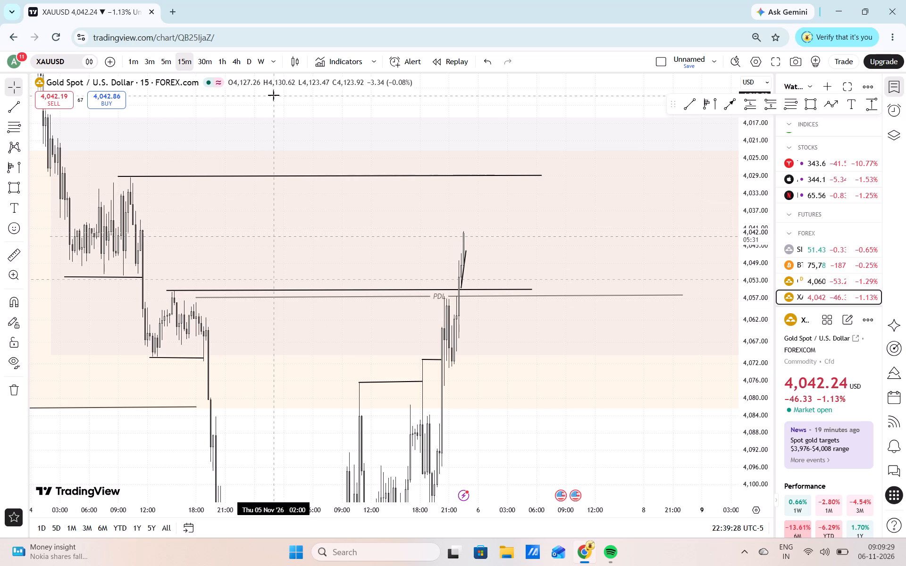
pyautogui.click(131, 64)
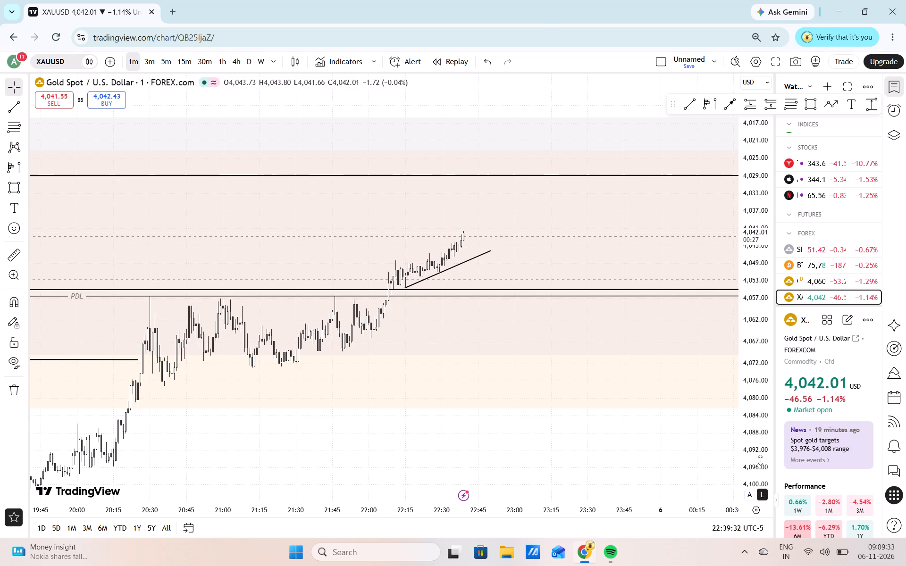
pyautogui.moveTo(760, 460); pyautogui.dragTo(743, 191)
pyautogui.moveTo(580, 170); pyautogui.dragTo(579, 210)
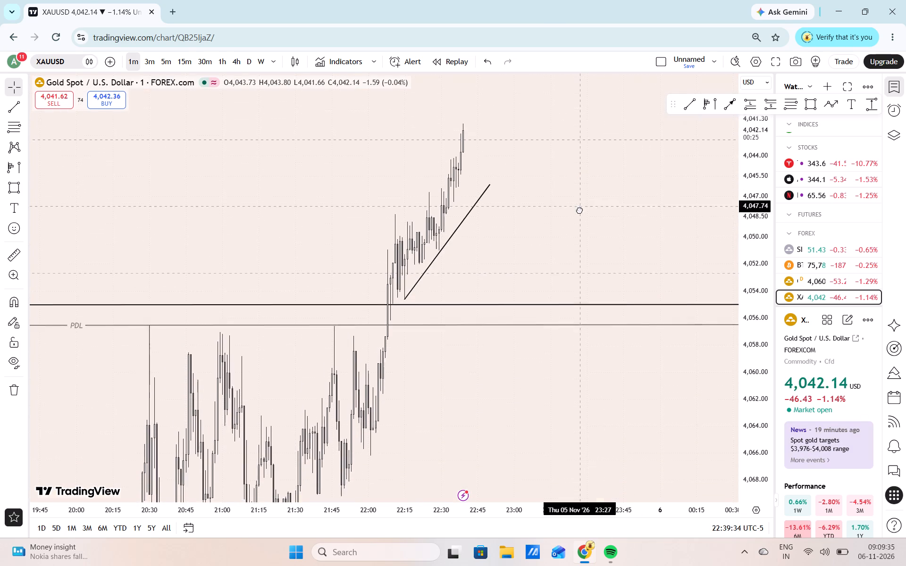
pyautogui.moveTo(579, 210); pyautogui.dragTo(588, 248)
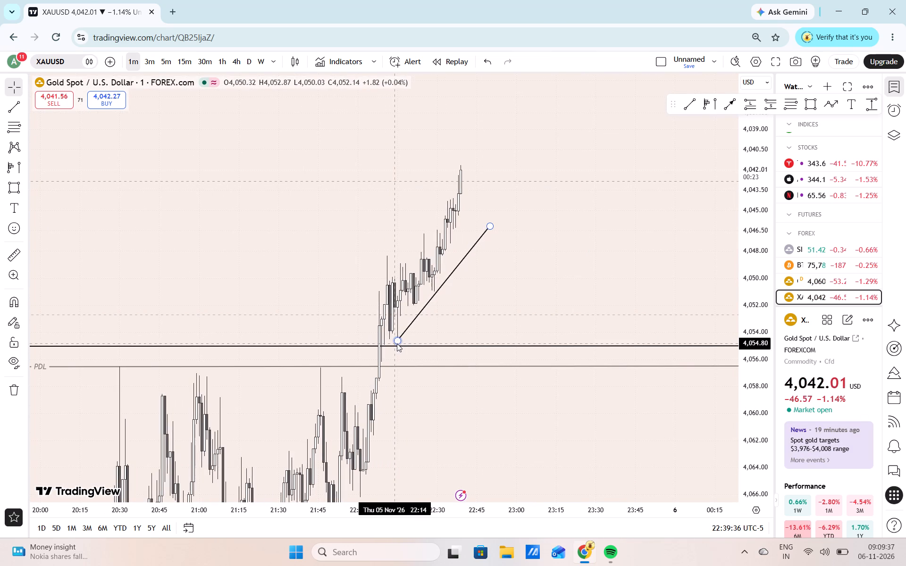
pyautogui.click(397, 343)
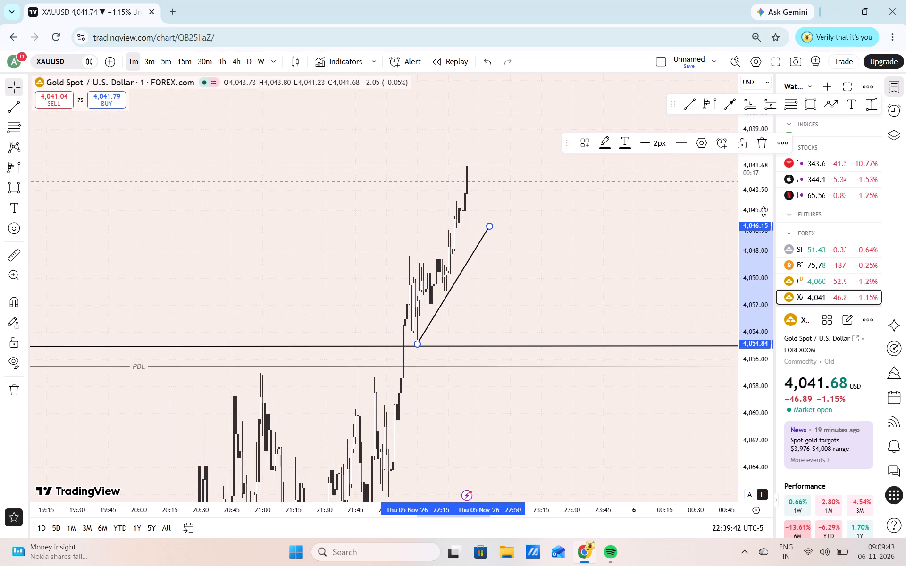
pyautogui.moveTo(763, 211); pyautogui.dragTo(755, 404)
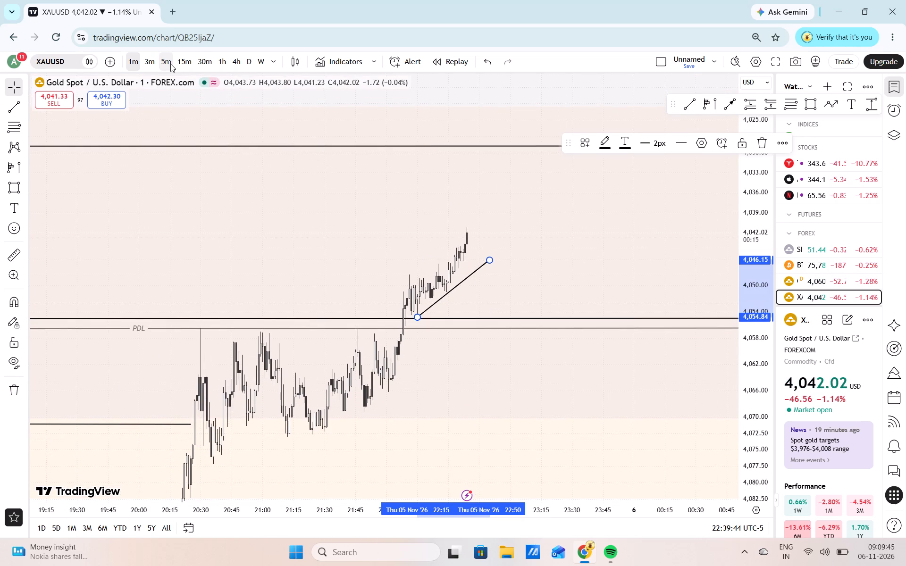
# On the 5-minute chart, draw a rectangle from about 4,056.5 to 4,077.4 around the 5 November 20:15 to 22:25 consolidation.
pyautogui.doubleClick(170, 64)
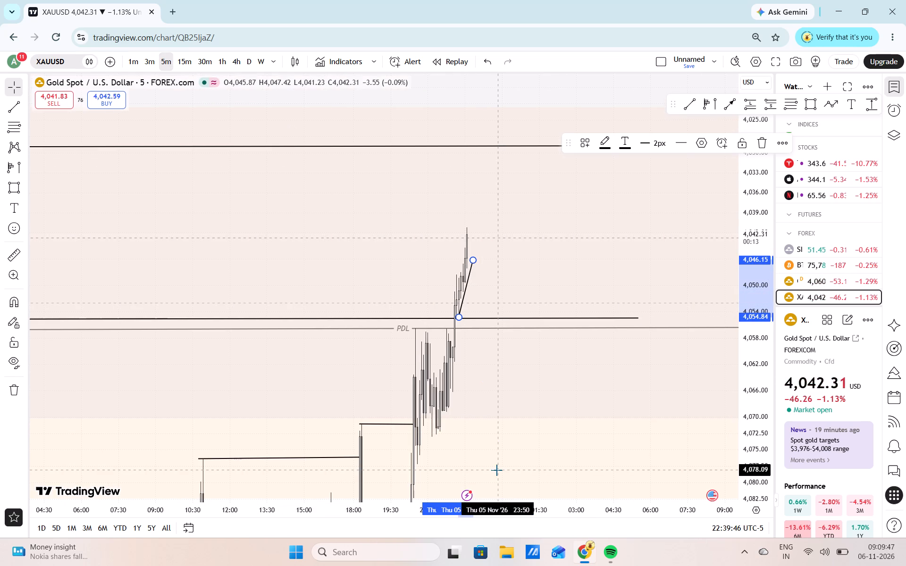
pyautogui.moveTo(497, 470); pyautogui.dragTo(495, 259)
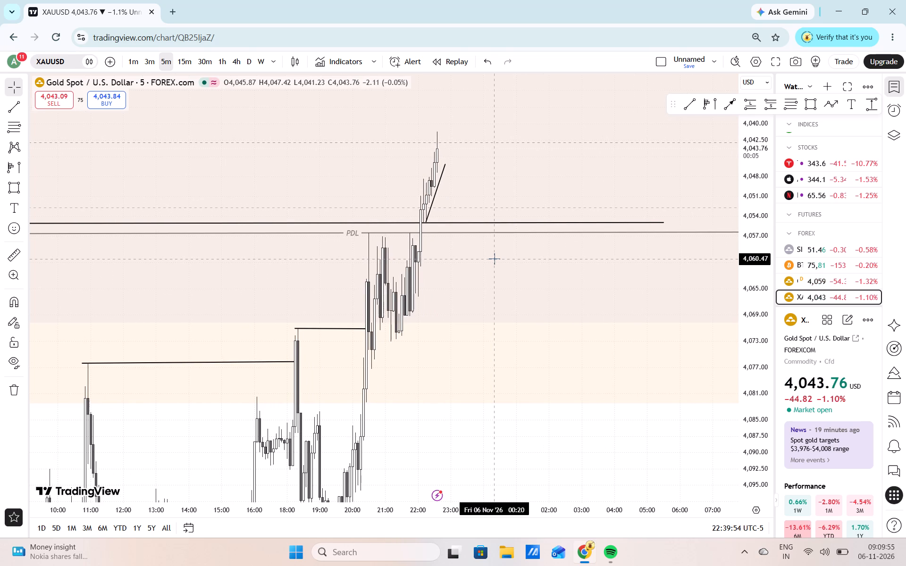
pyautogui.click(804, 106)
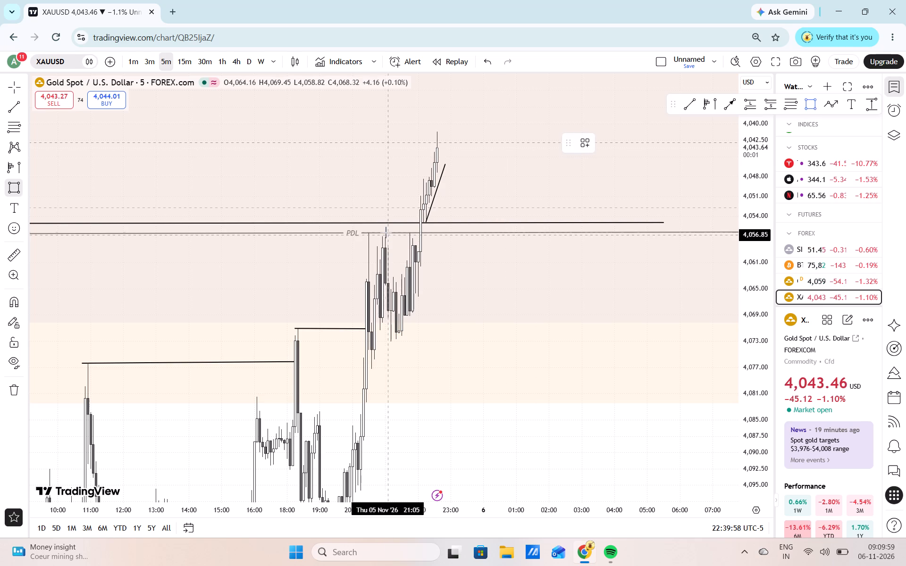
pyautogui.moveTo(361, 233); pyautogui.dragTo(411, 313)
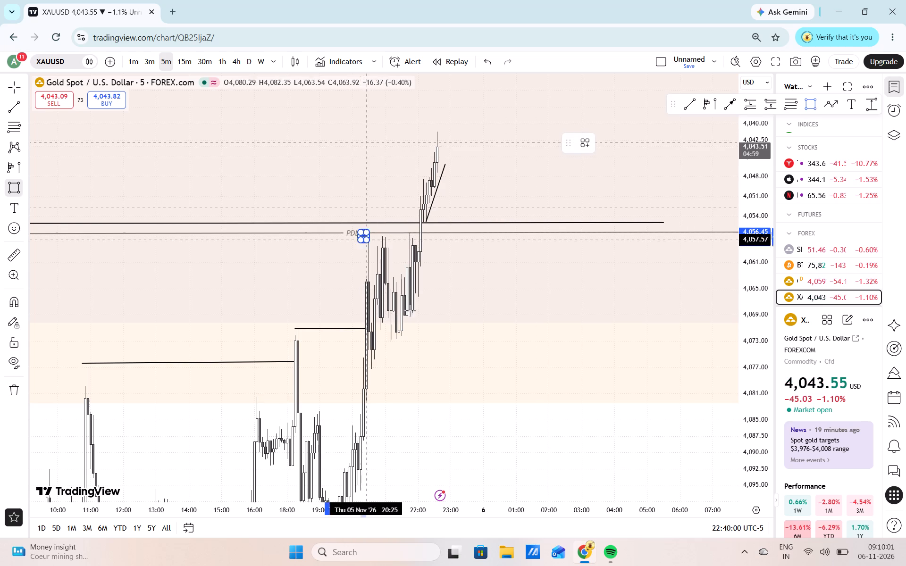
pyautogui.moveTo(411, 313); pyautogui.dragTo(433, 370)
pyautogui.click(433, 370)
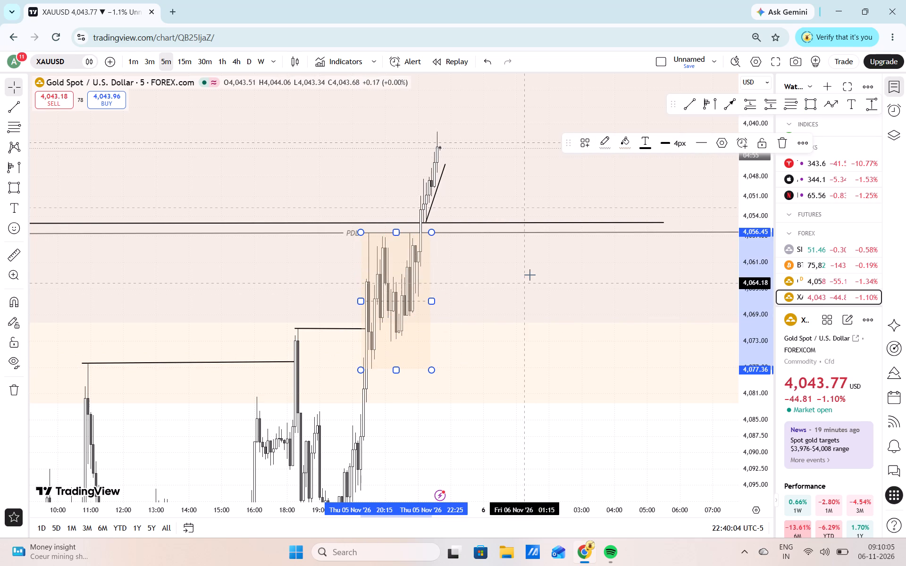
# Change the new consolidation rectangle's fill colour to teal.
pyautogui.click(626, 149)
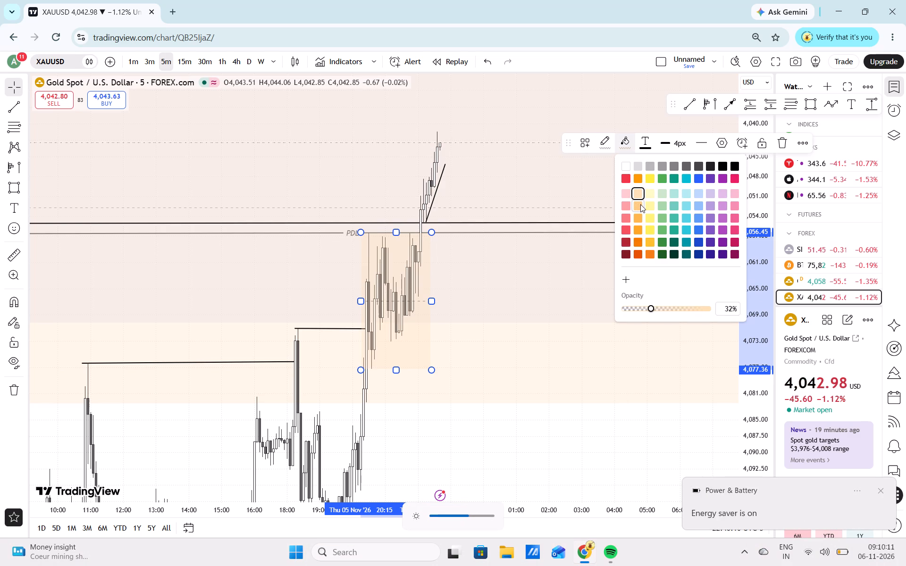
pyautogui.click(673, 229)
pyautogui.click(590, 434)
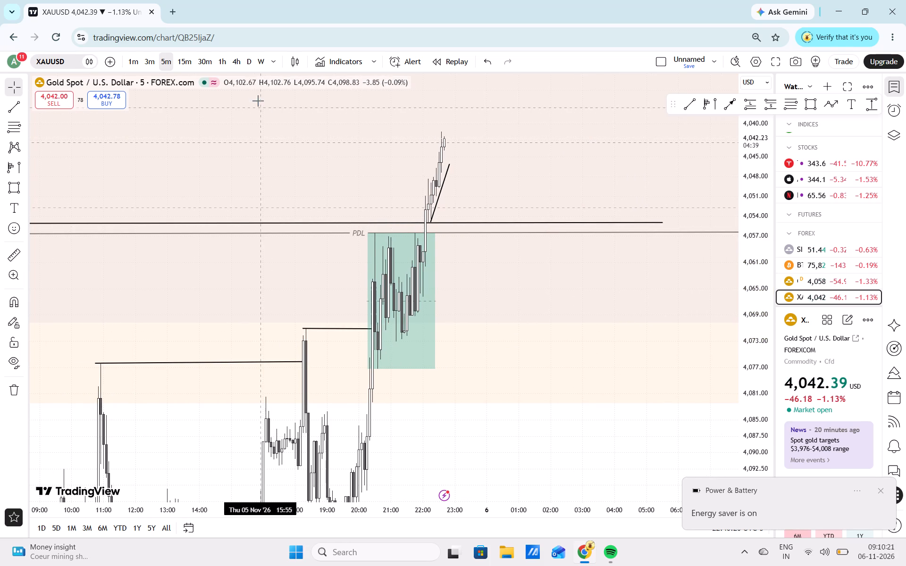
# Switch to the Nasdaq futures and examine MNQ1! price structure on the hourly and daily charts.
pyautogui.click(152, 67)
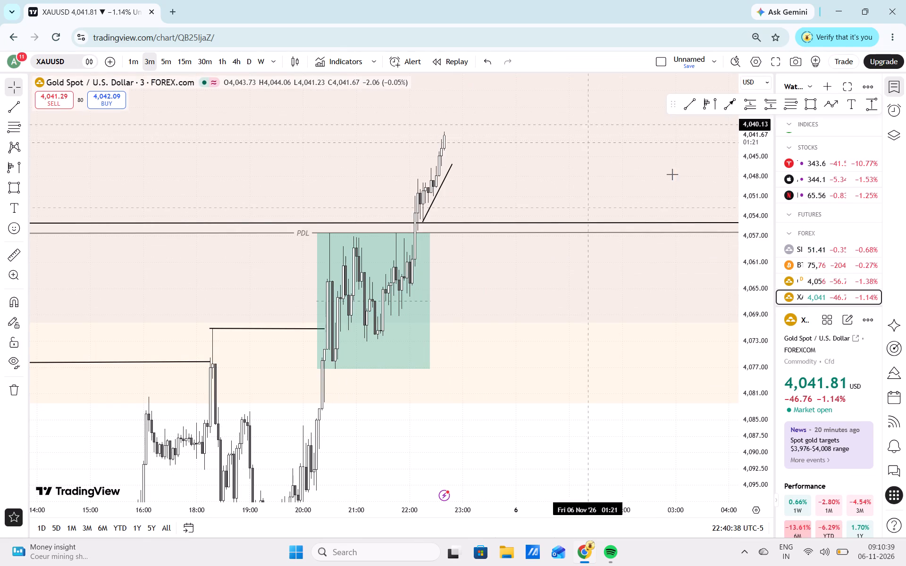
pyautogui.scroll(-1, 821, 302)
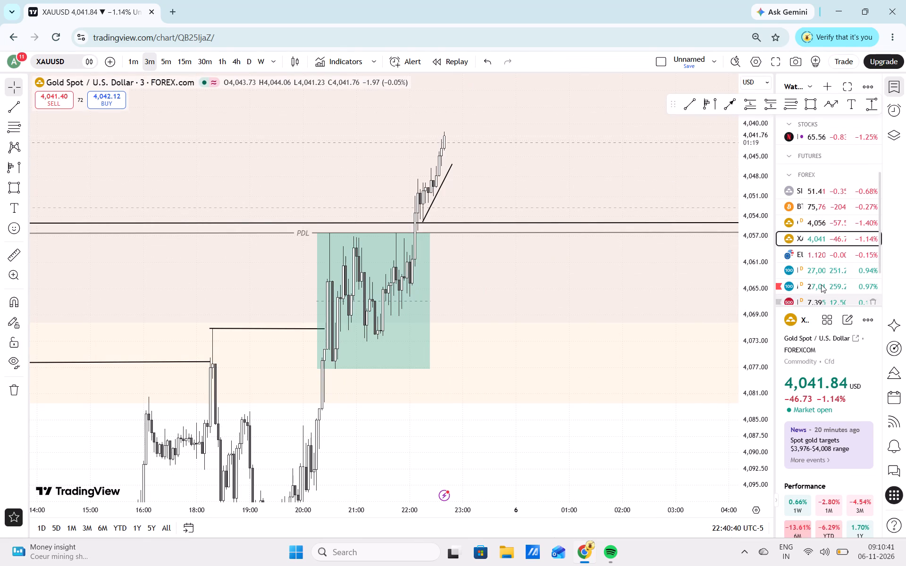
pyautogui.click(822, 275)
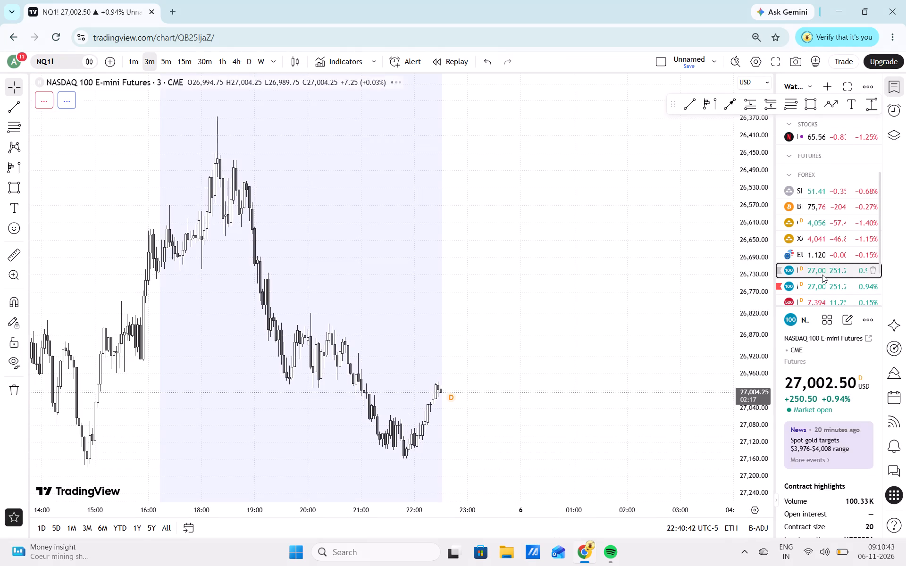
pyautogui.click(816, 288)
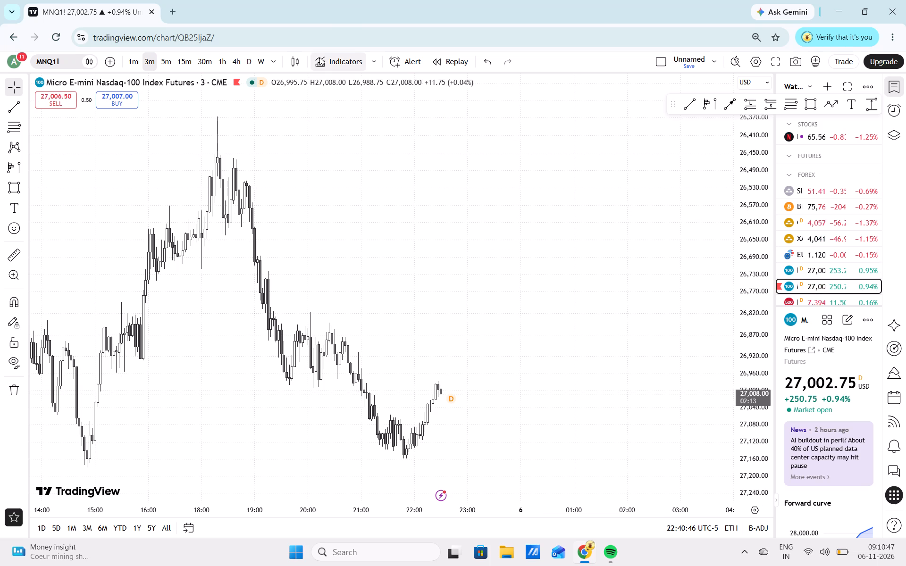
pyautogui.click(225, 63)
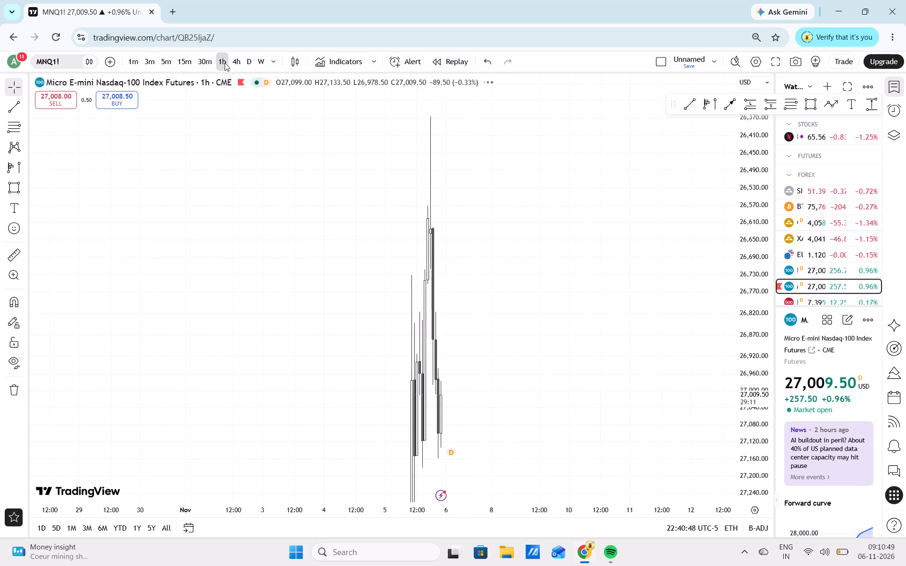
pyautogui.moveTo(752, 250); pyautogui.dragTo(764, 524)
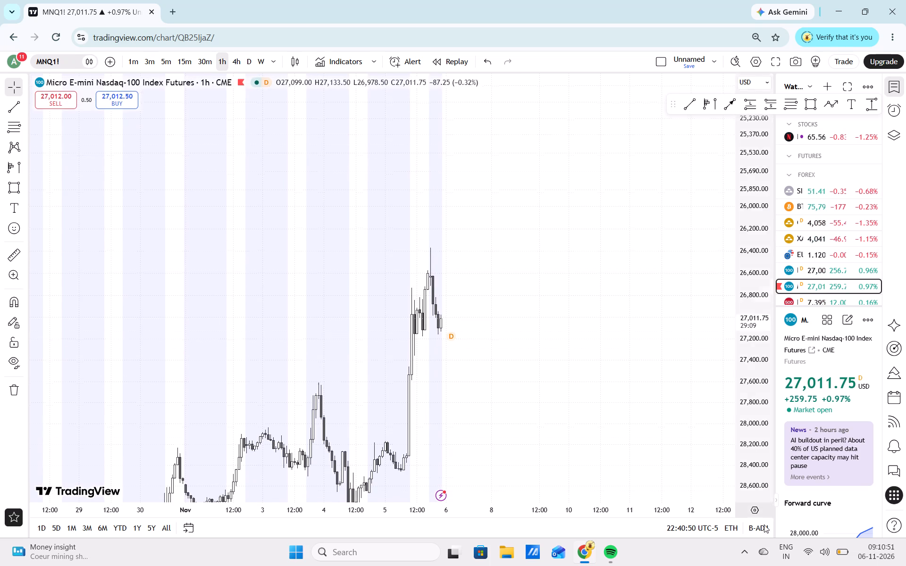
pyautogui.moveTo(764, 524); pyautogui.dragTo(762, 535)
pyautogui.moveTo(559, 374); pyautogui.dragTo(567, 332)
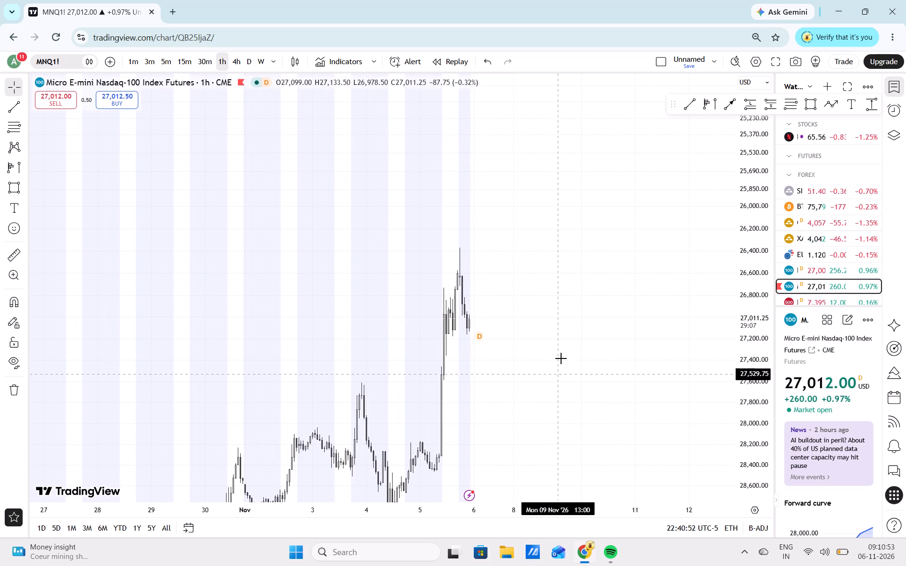
pyautogui.moveTo(567, 332); pyautogui.dragTo(573, 196)
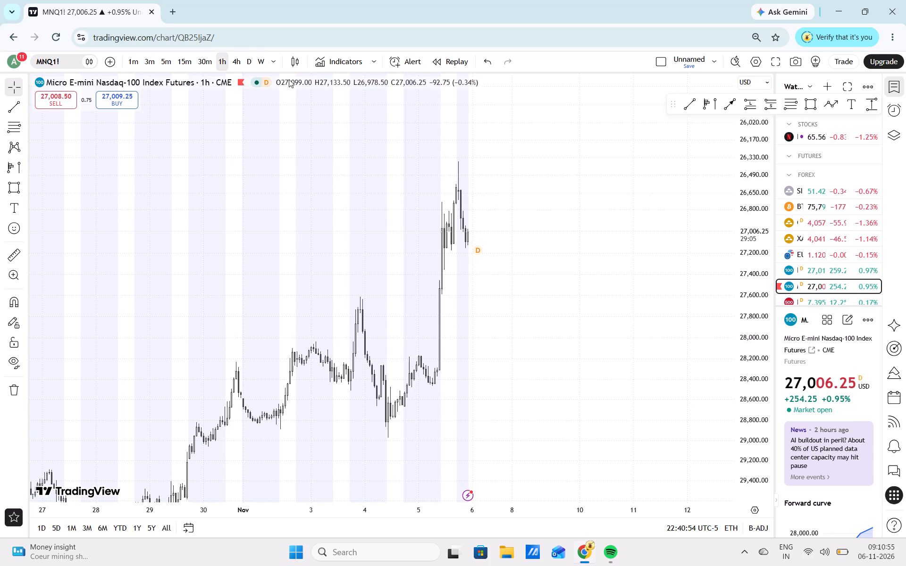
pyautogui.click(252, 64)
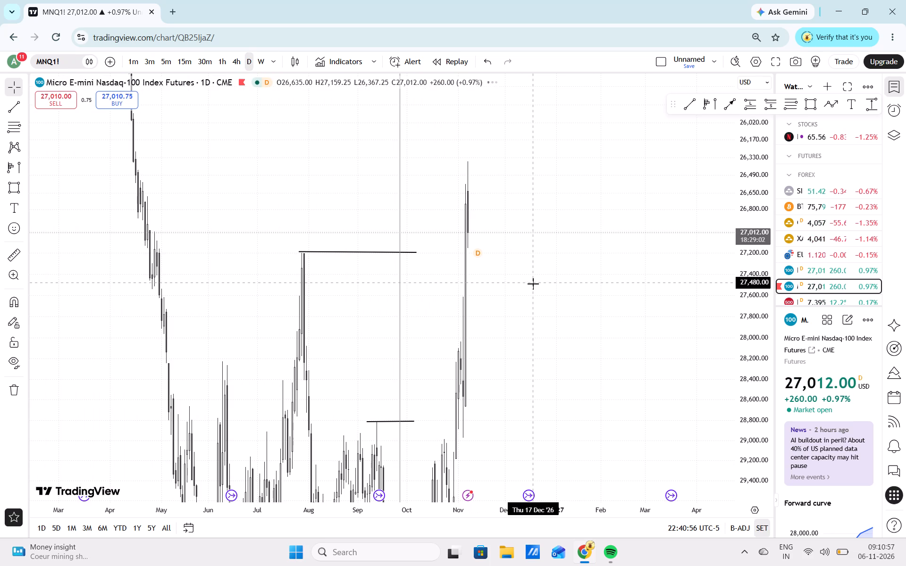
pyautogui.click(751, 220)
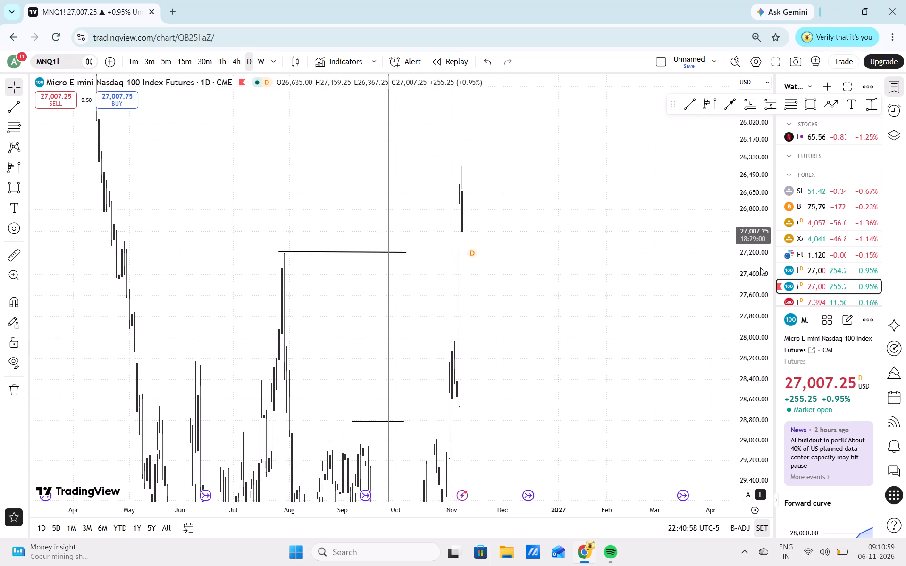
pyautogui.moveTo(756, 199); pyautogui.dragTo(762, 375)
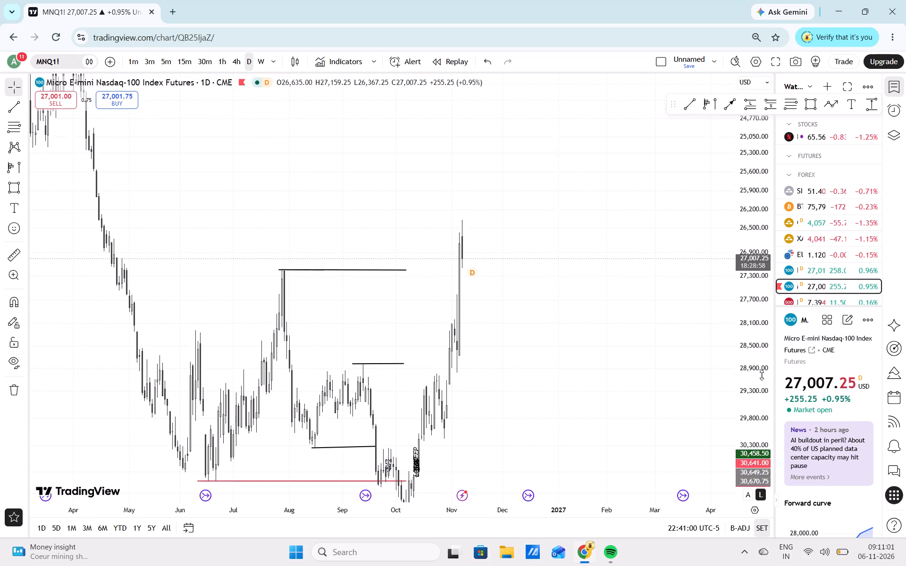
pyautogui.moveTo(762, 375); pyautogui.dragTo(751, 397)
pyautogui.moveTo(597, 387); pyautogui.dragTo(639, 332)
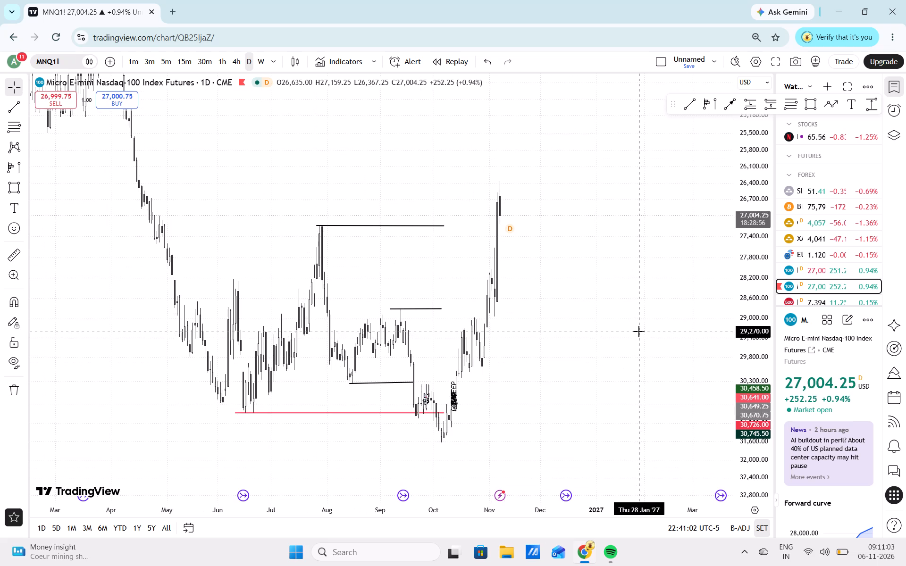
# On the NQ1! daily chart, delete the grey rectangle and the short position drawing at the early November candles.
pyautogui.click(806, 267)
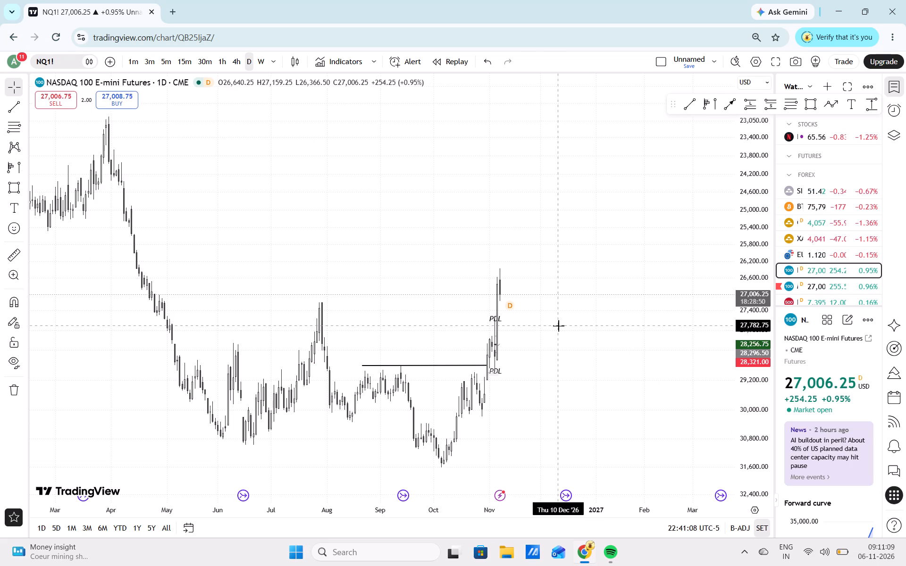
pyautogui.moveTo(499, 371); pyautogui.dragTo(604, 267)
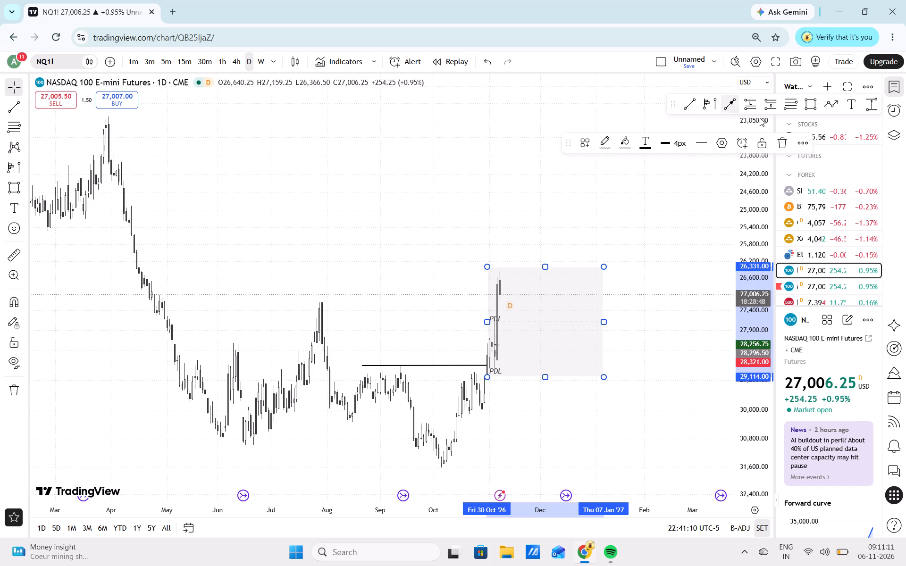
pyautogui.click(781, 141)
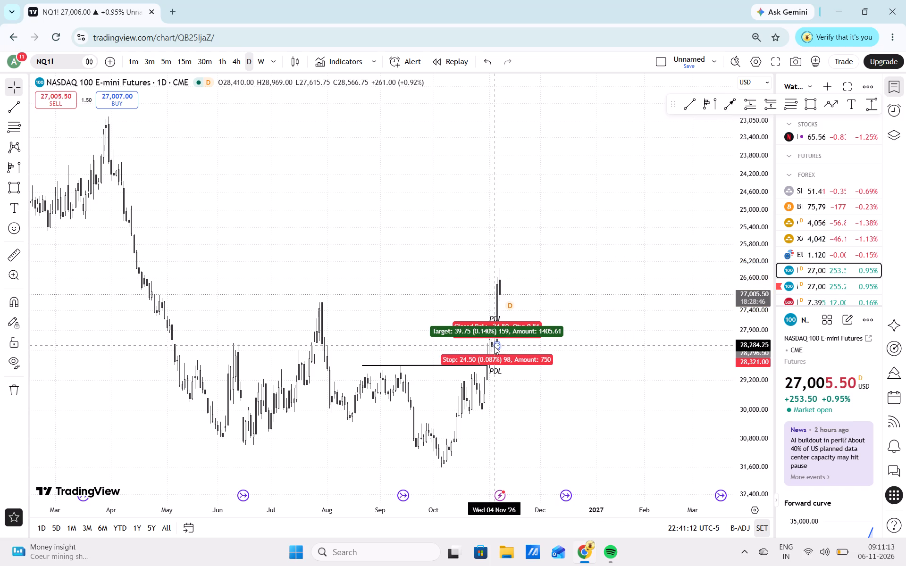
pyautogui.moveTo(494, 346); pyautogui.dragTo(627, 258)
pyautogui.click(744, 151)
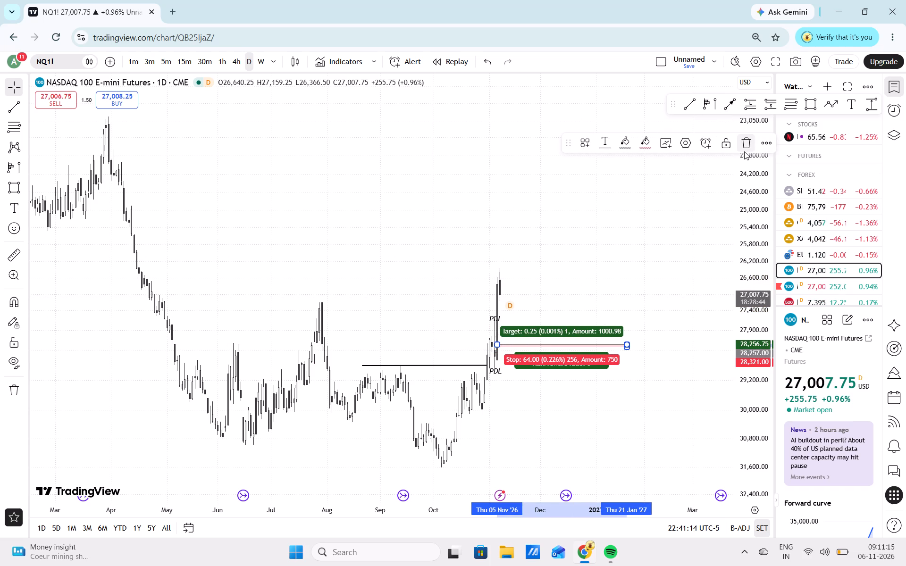
# Delete both old PDL lines near the early November candles on the NQ1! daily chart.
pyautogui.moveTo(504, 323); pyautogui.dragTo(650, 212)
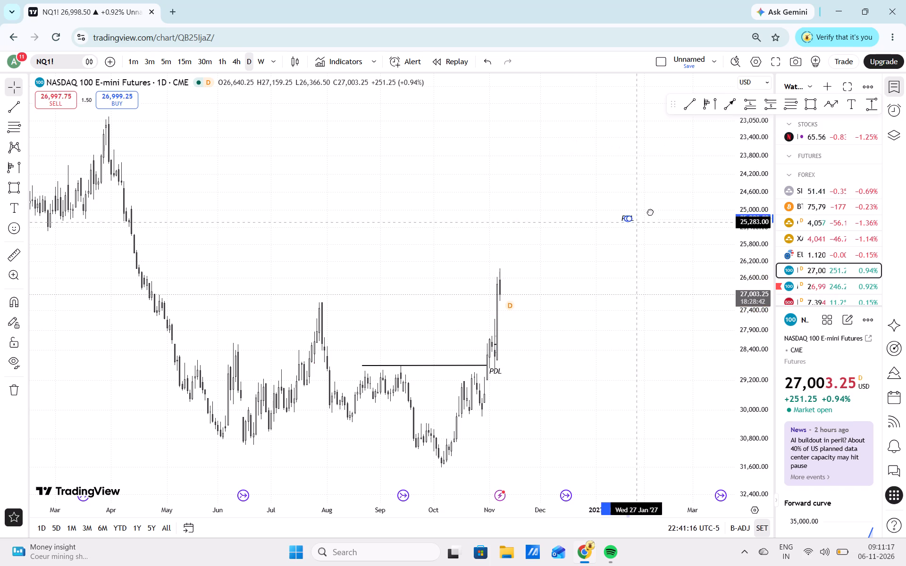
pyautogui.moveTo(650, 212); pyautogui.dragTo(652, 210)
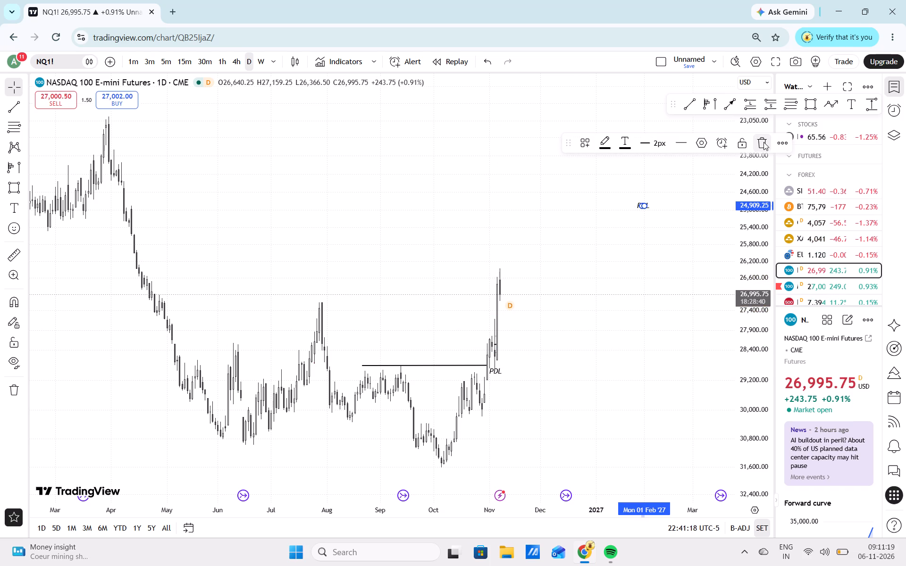
pyautogui.click(763, 142)
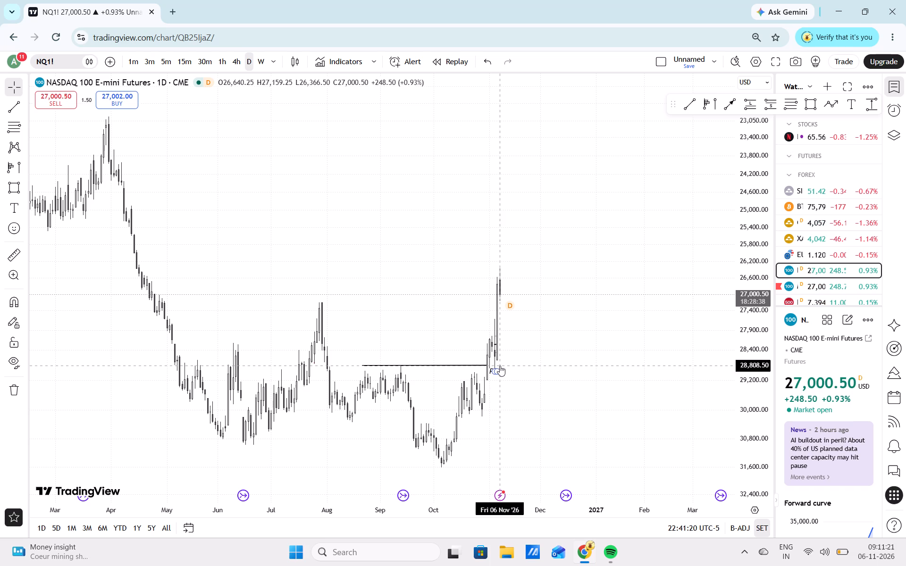
pyautogui.moveTo(500, 366); pyautogui.dragTo(593, 279)
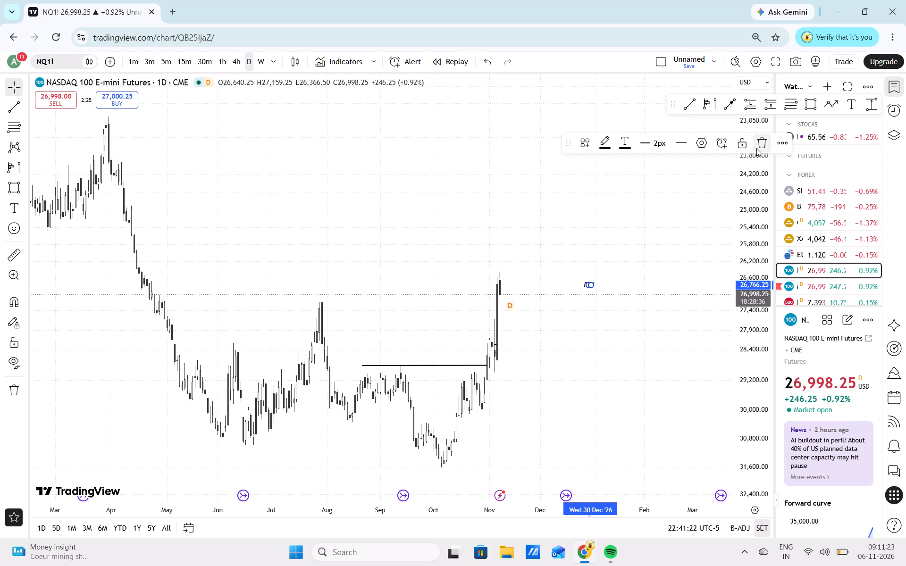
pyautogui.click(756, 148)
# On the NQ1! daily chart, pull out and delete the two small leftover rectangles and two short trendlines hidden among the early November candles.
pyautogui.hscroll(-1, 557, 325)
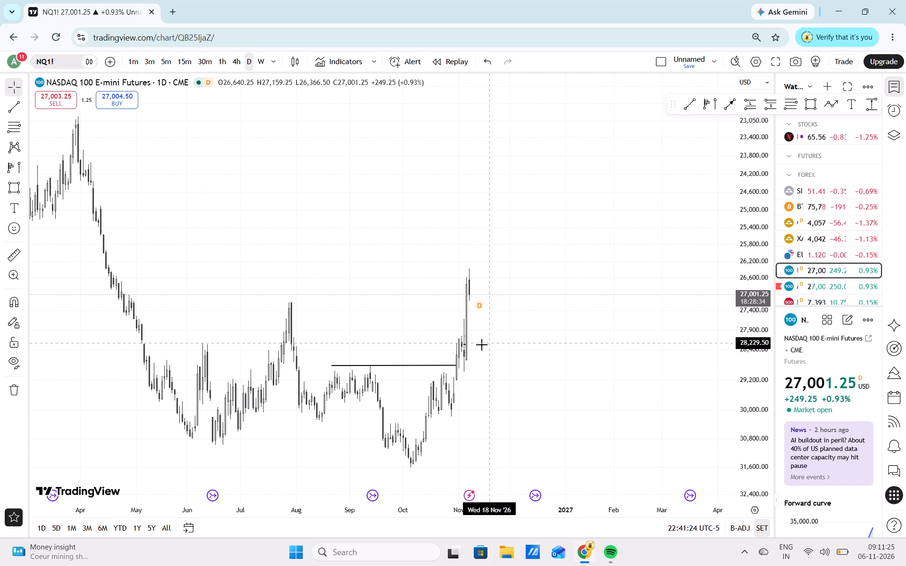
pyautogui.moveTo(465, 344); pyautogui.dragTo(601, 212)
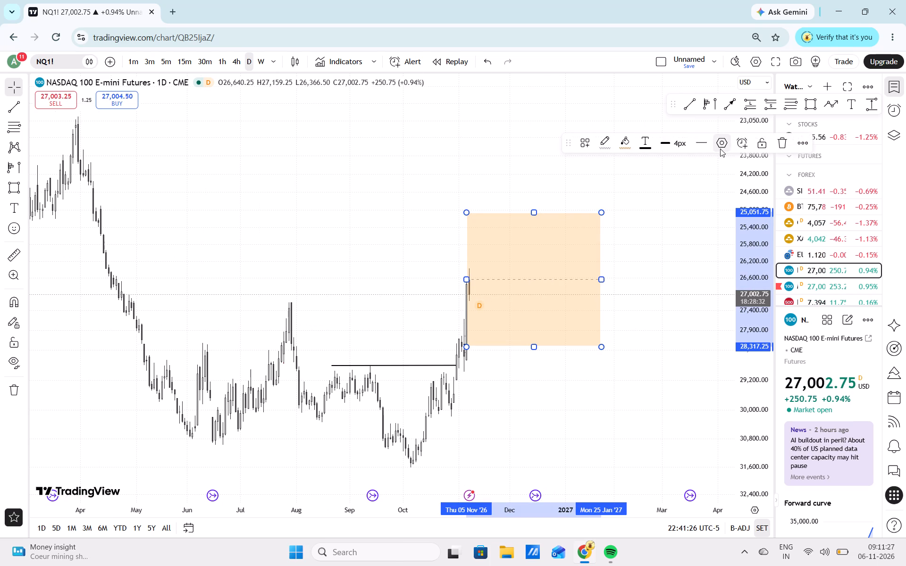
pyautogui.click(785, 139)
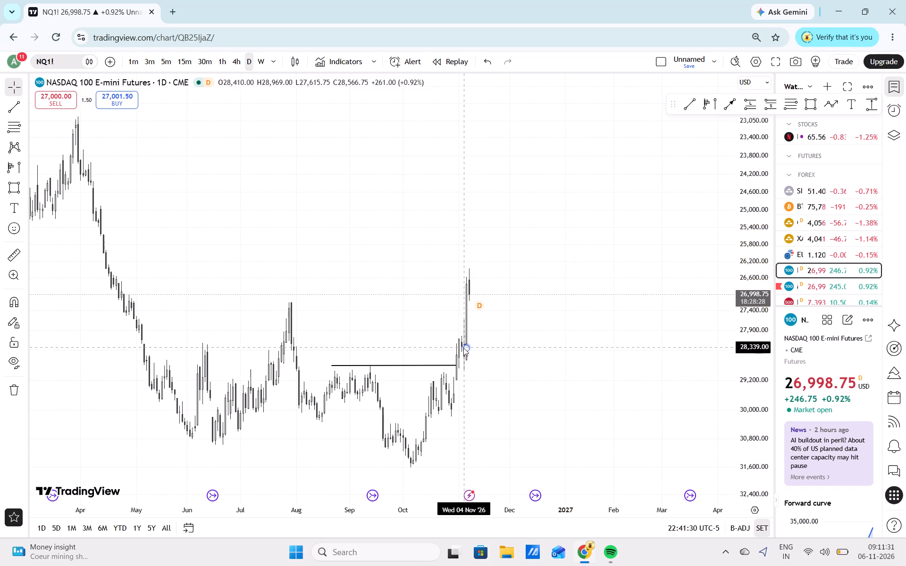
pyautogui.moveTo(463, 347); pyautogui.dragTo(499, 307)
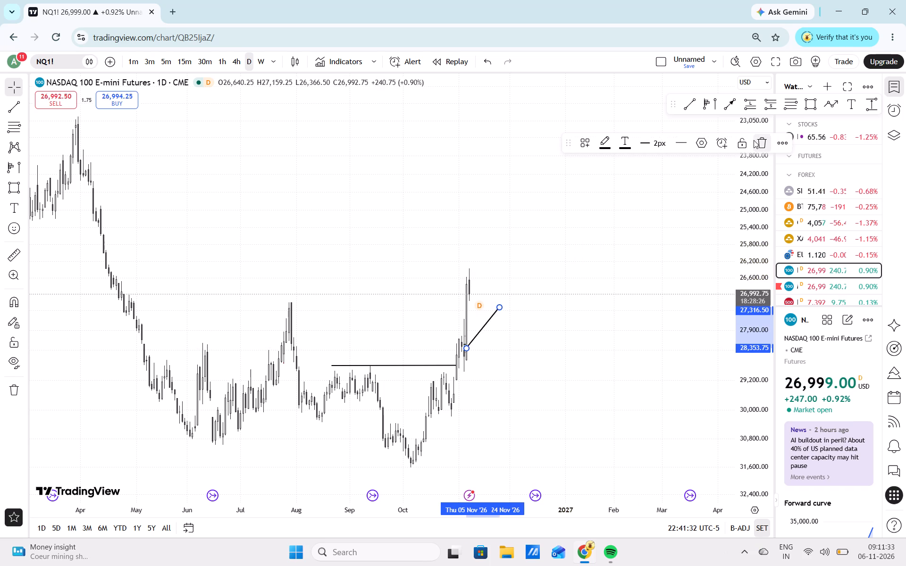
pyautogui.click(754, 140)
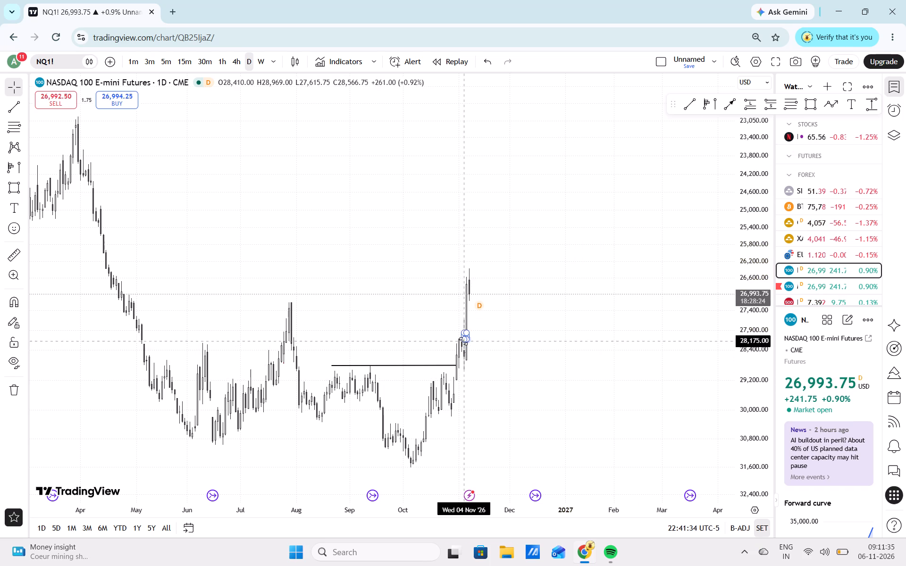
pyautogui.moveTo(463, 341); pyautogui.dragTo(584, 286)
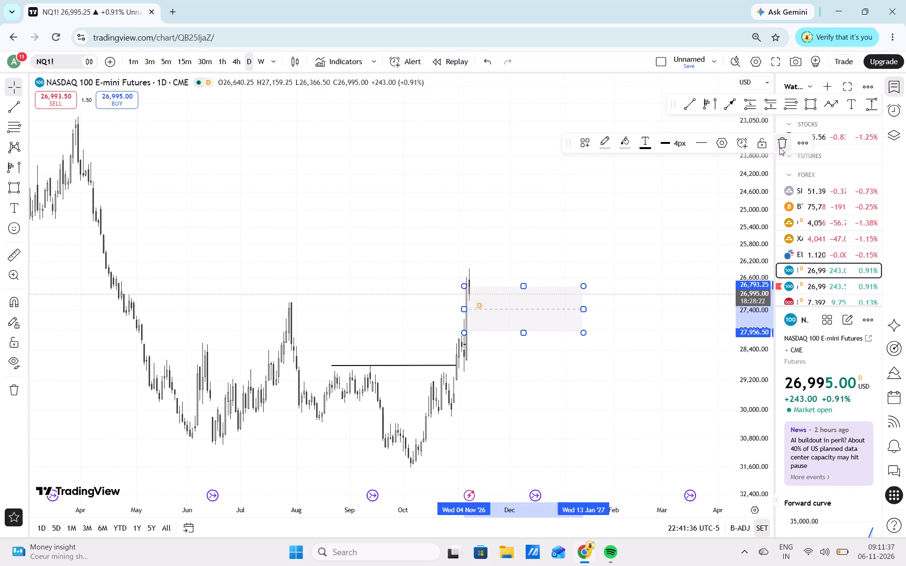
pyautogui.click(780, 147)
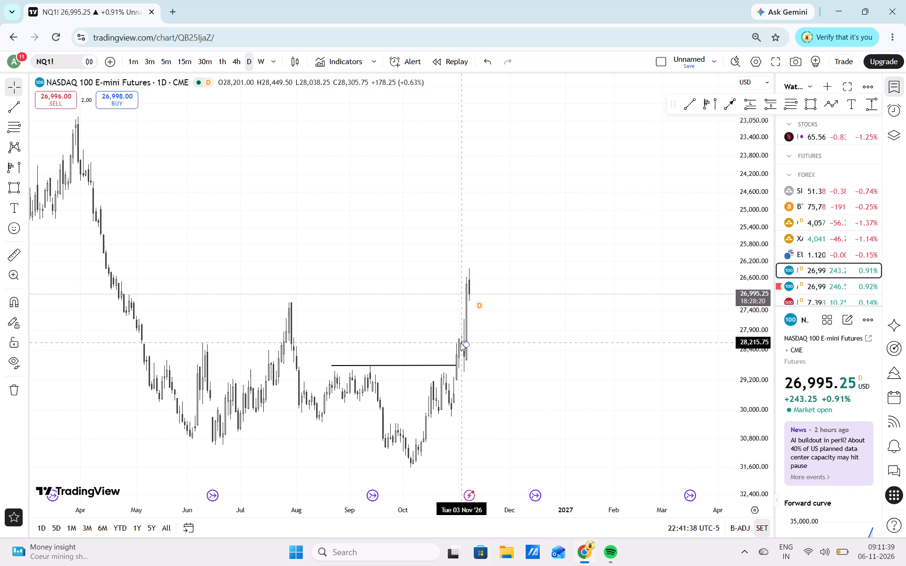
pyautogui.moveTo(461, 343); pyautogui.dragTo(603, 297)
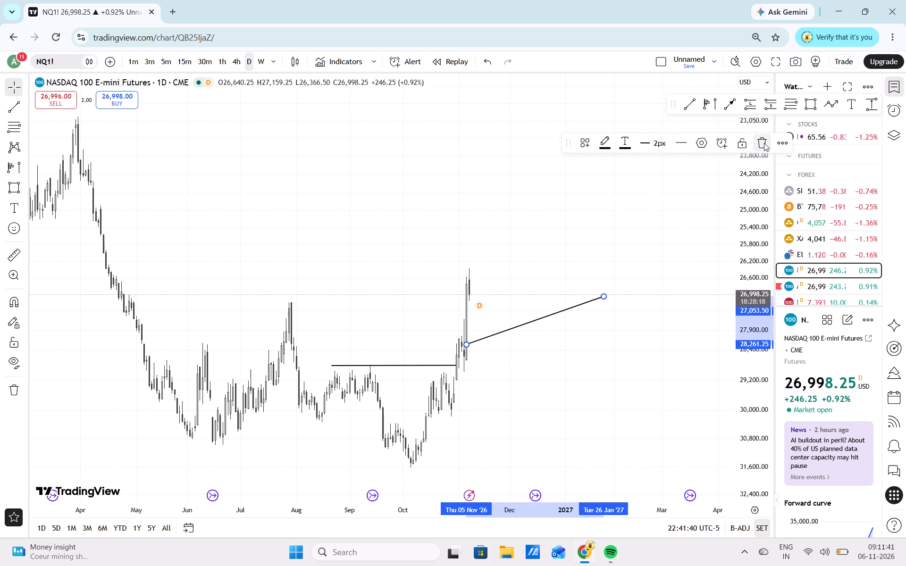
pyautogui.click(764, 143)
# Draw a short near-horizontal trendline from the 5 November candle's body at about 26,587 to 12 November.
pyautogui.hscroll(-1, 576, 289)
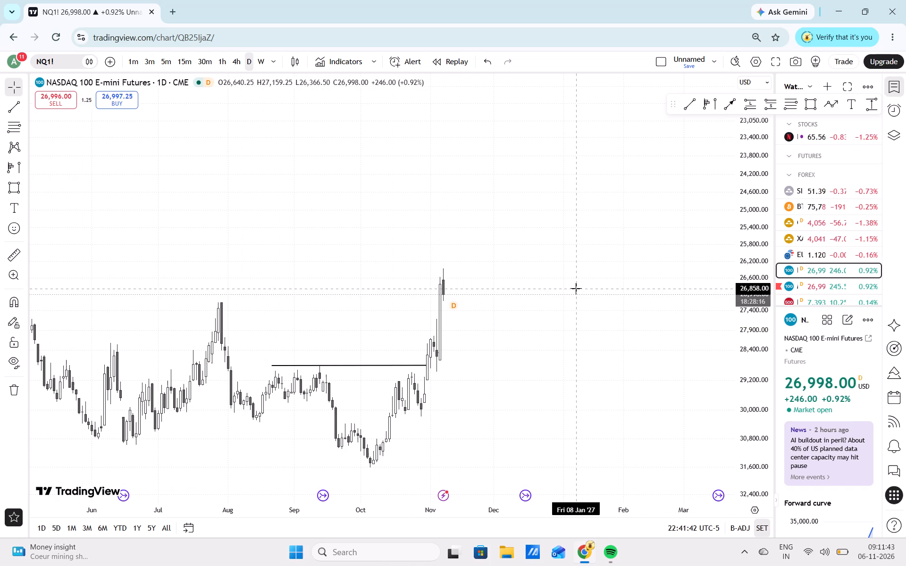
pyautogui.click(692, 110)
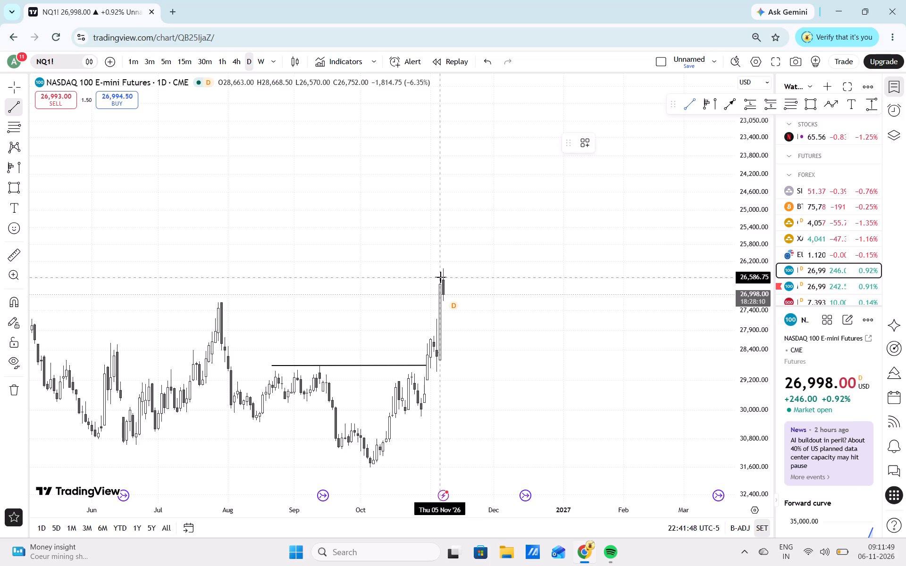
pyautogui.moveTo(441, 277); pyautogui.dragTo(456, 276)
pyautogui.click(456, 276)
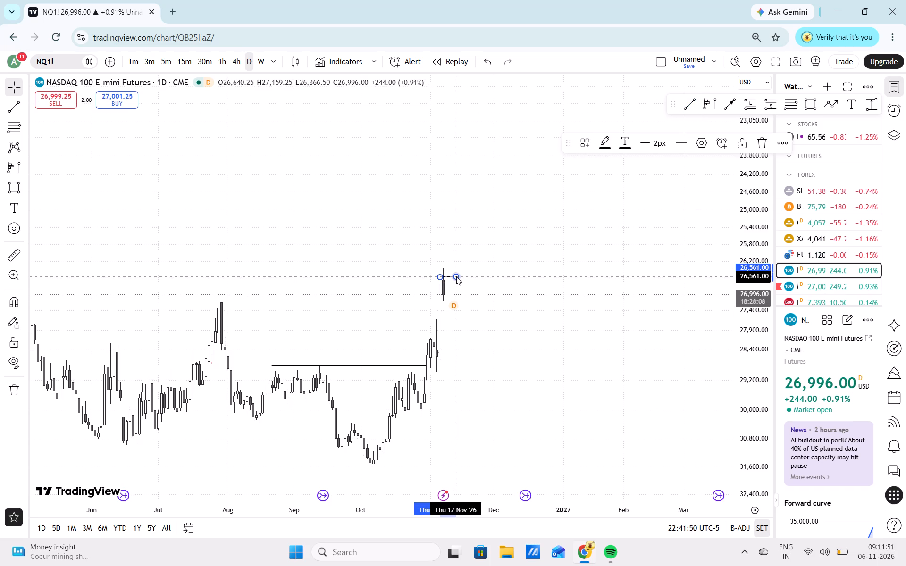
pyautogui.click(467, 303)
# Draw a second short near-horizontal trendline from the 5 November candle's body at about 28,670, opposite the first line.
pyautogui.hscroll(-1, 467, 303)
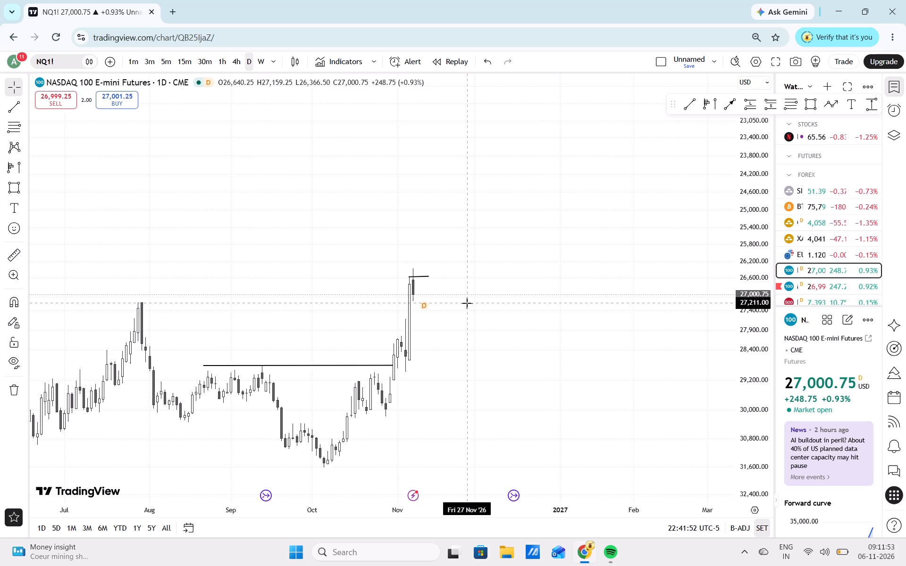
pyautogui.click(687, 101)
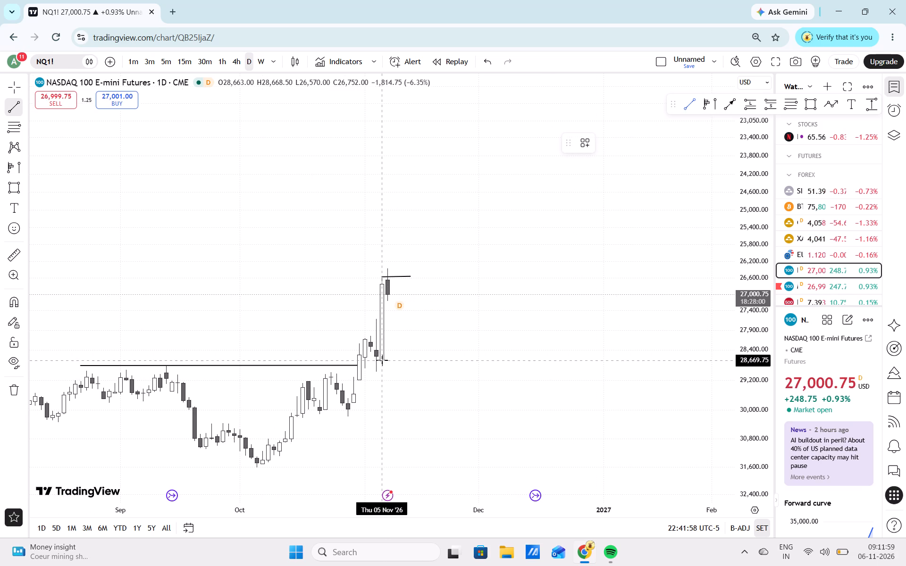
pyautogui.moveTo(382, 360); pyautogui.dragTo(409, 359)
pyautogui.click(409, 359)
pyautogui.click(432, 334)
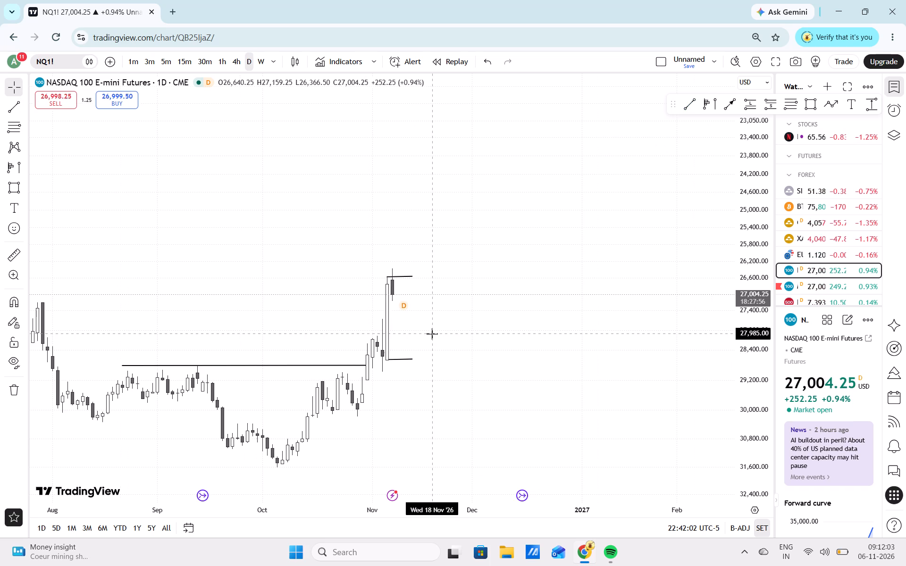
# Level both new trendlines and shorten them to end at 11 November, at about 26,574 and 28,656.
pyautogui.click(411, 274)
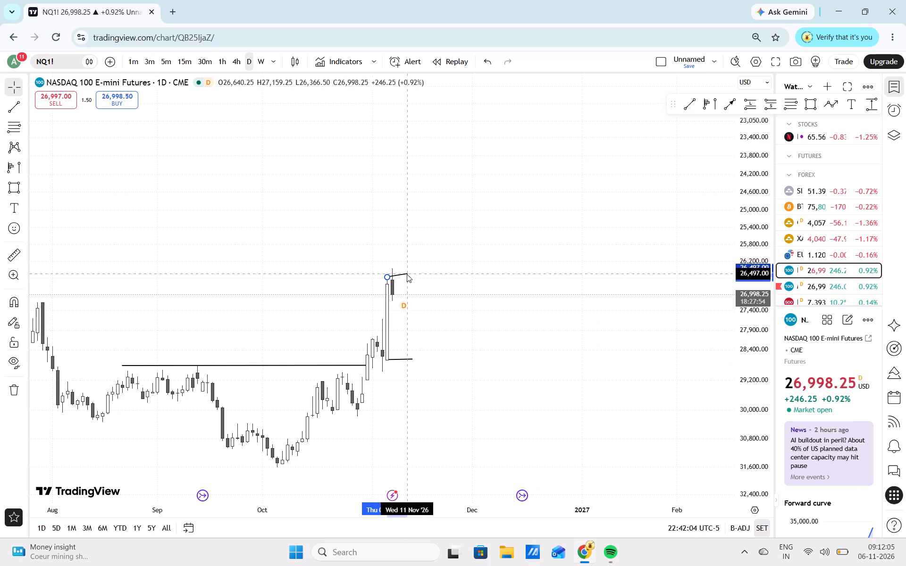
pyautogui.click(409, 278)
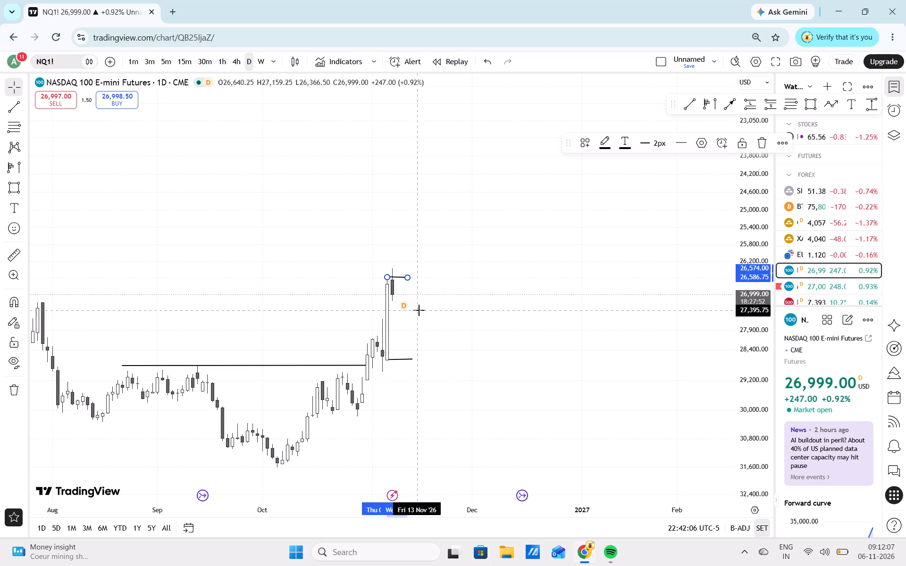
pyautogui.click(419, 310)
pyautogui.click(407, 355)
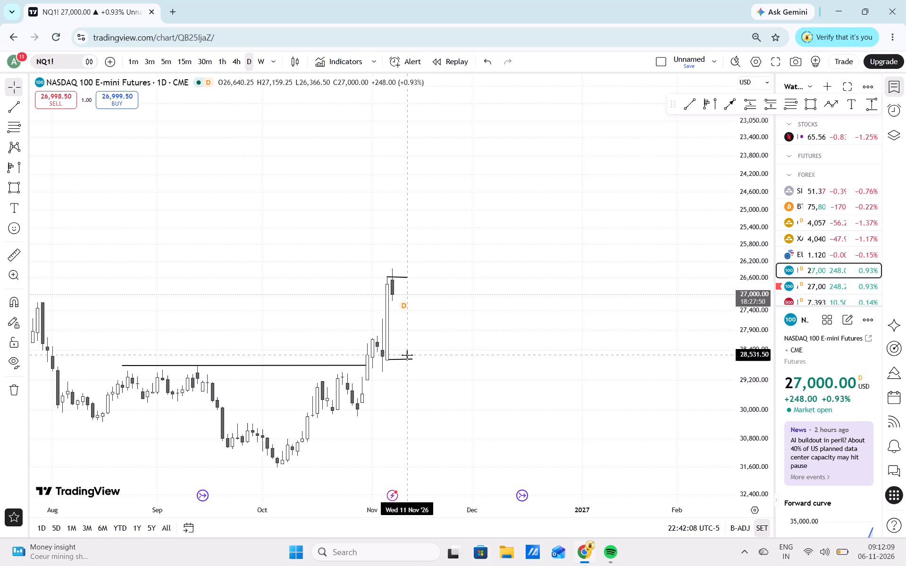
pyautogui.click(411, 358)
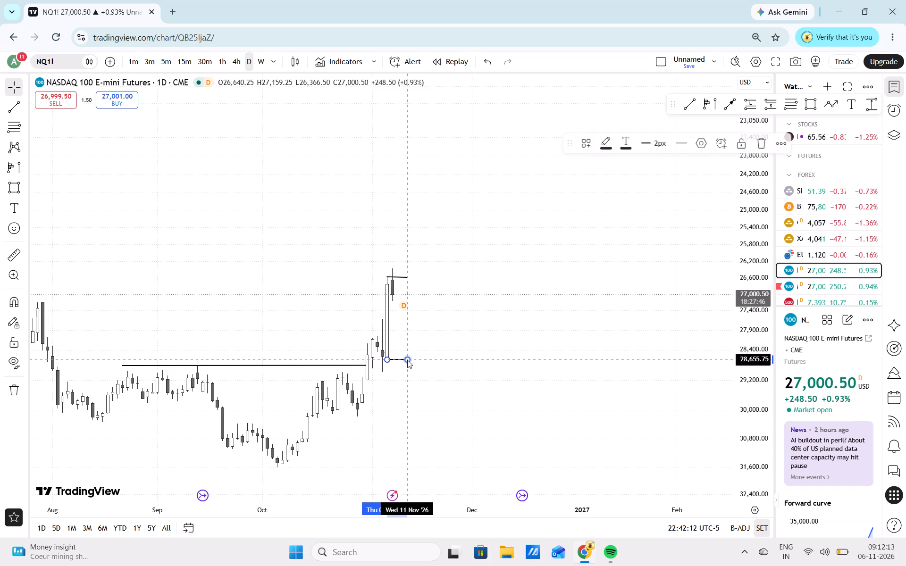
pyautogui.click(407, 360)
# On the 4-hour chart, pull out and delete the three small rectangles and two short trendlines left around the 4–5 November candles.
pyautogui.click(235, 60)
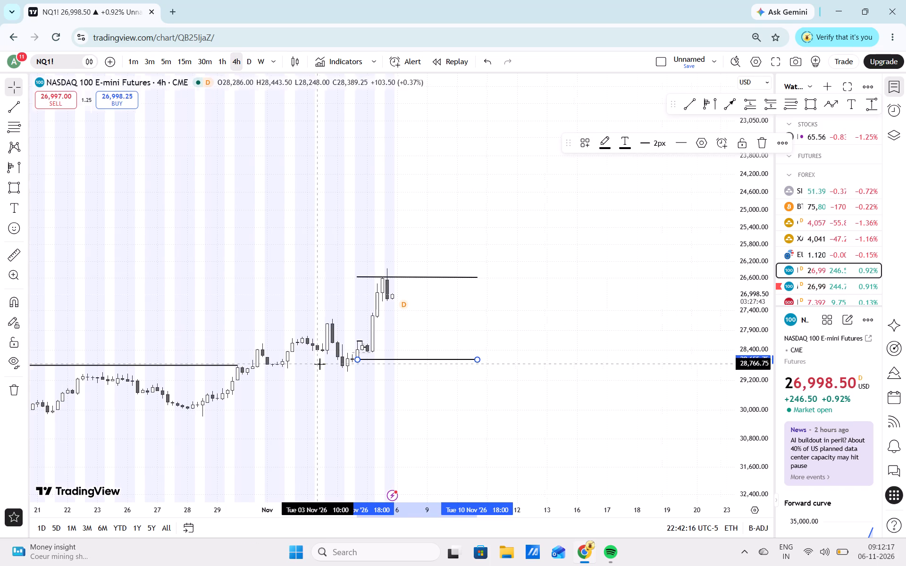
pyautogui.moveTo(393, 319); pyautogui.dragTo(516, 333)
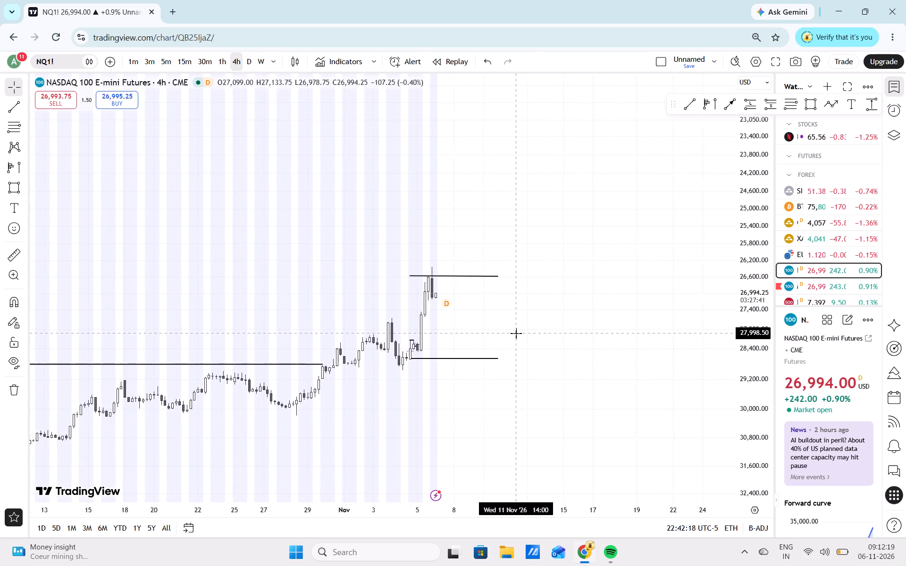
pyautogui.moveTo(758, 406); pyautogui.dragTo(754, 316)
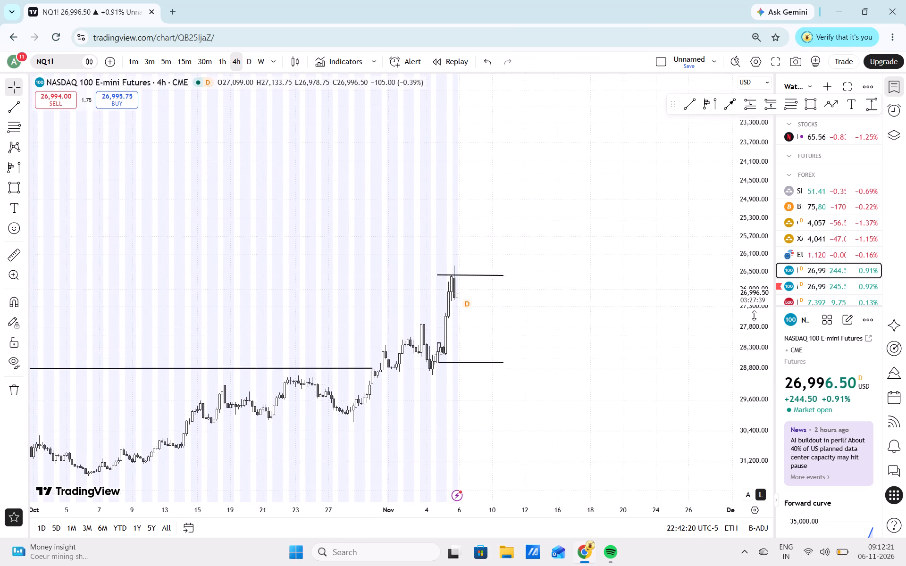
pyautogui.moveTo(754, 316); pyautogui.dragTo(751, 300)
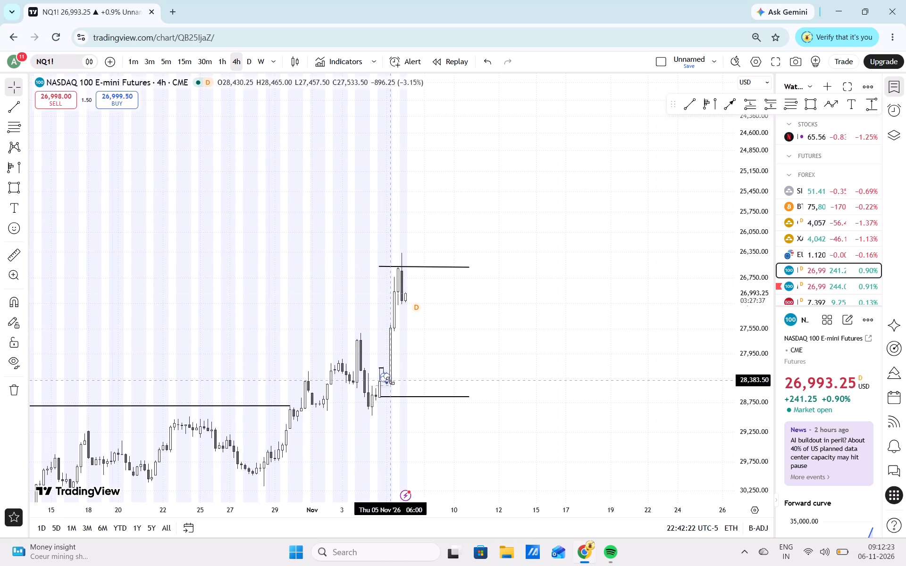
pyautogui.moveTo(390, 380); pyautogui.dragTo(529, 300)
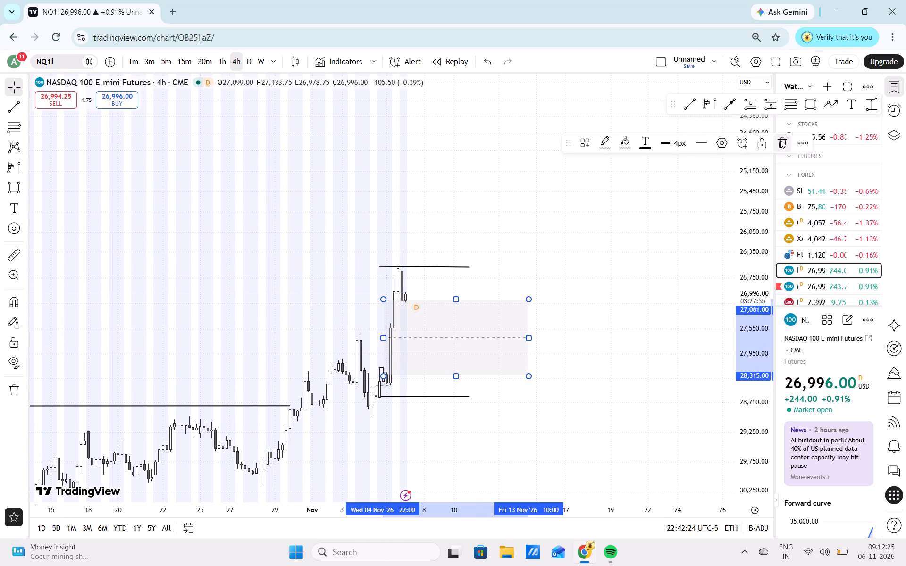
pyautogui.click(780, 140)
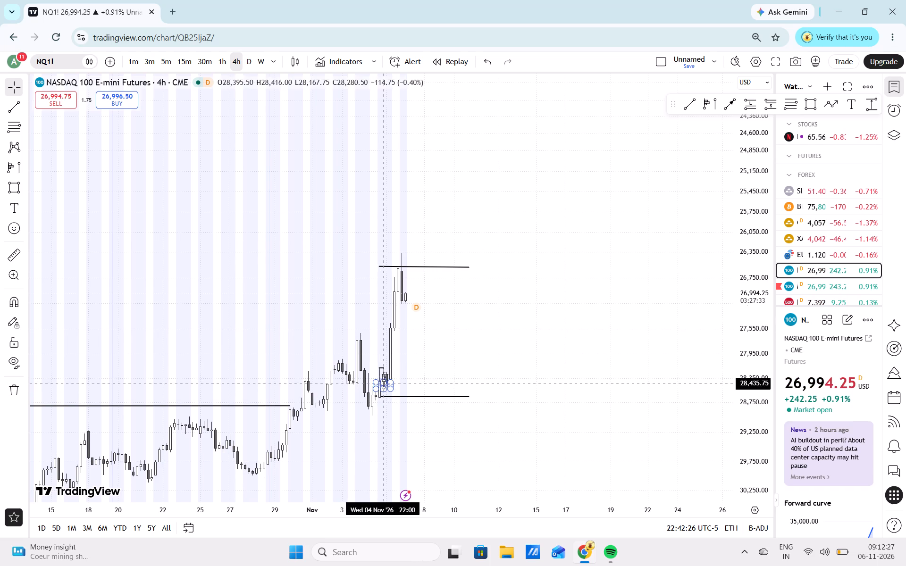
pyautogui.moveTo(384, 384); pyautogui.dragTo(498, 321)
pyautogui.click(777, 142)
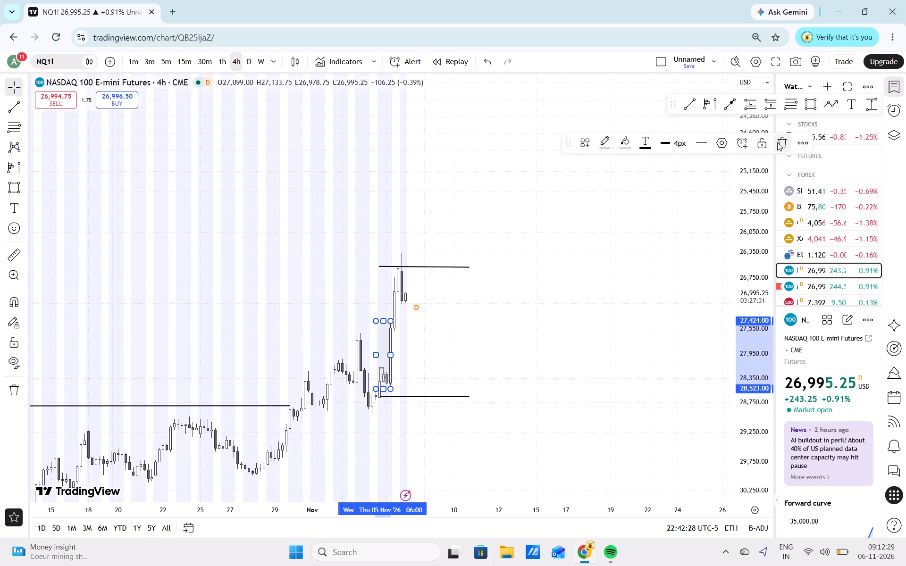
pyautogui.moveTo(389, 373); pyautogui.dragTo(578, 274)
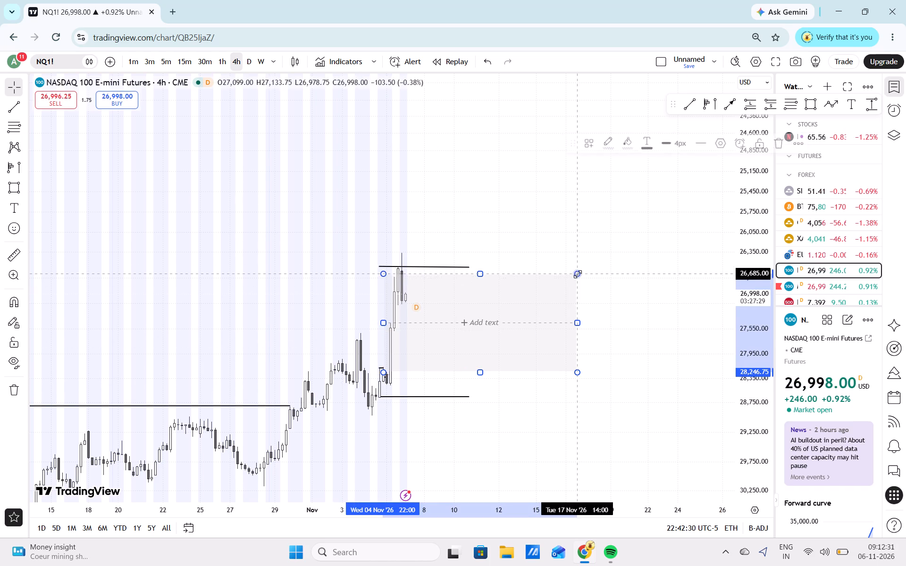
pyautogui.click(784, 149)
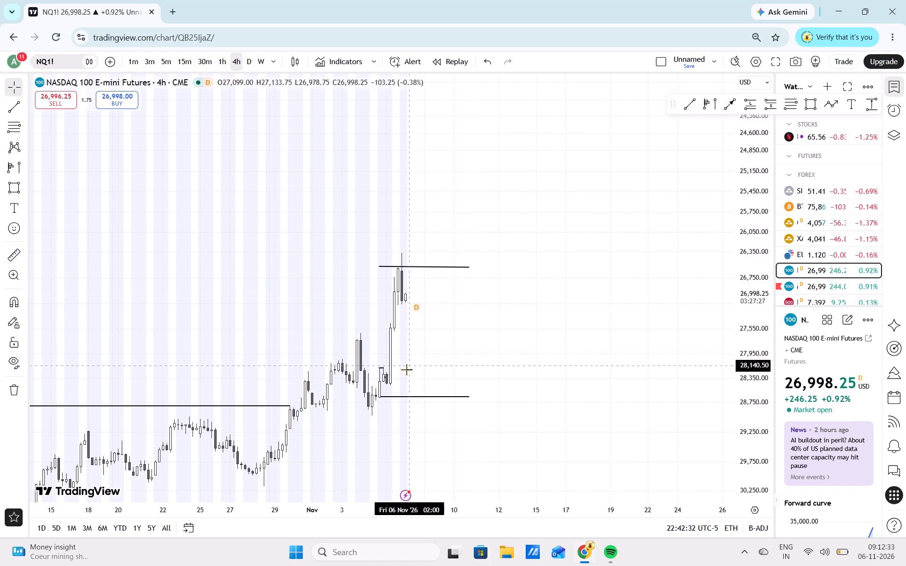
pyautogui.moveTo(387, 377); pyautogui.dragTo(409, 367)
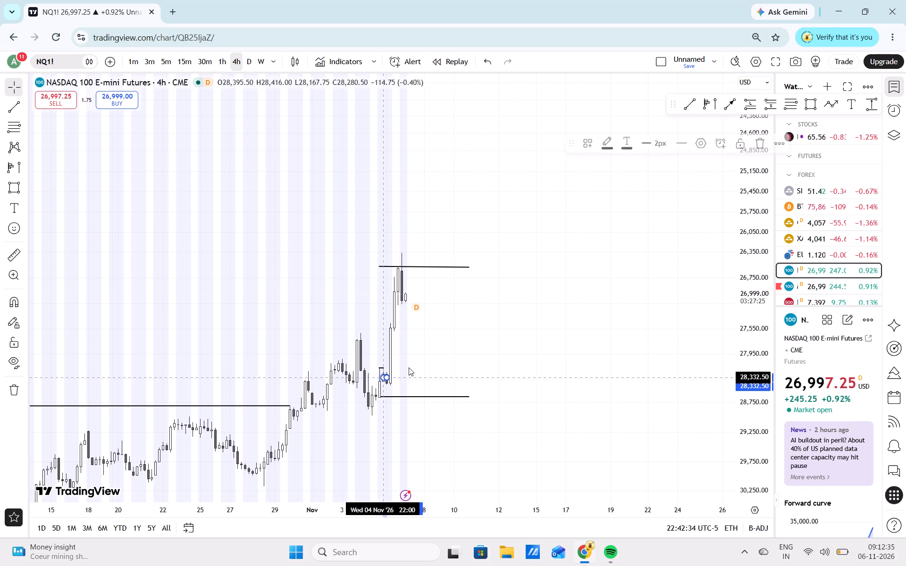
pyautogui.moveTo(409, 367); pyautogui.dragTo(458, 348)
pyautogui.click(758, 145)
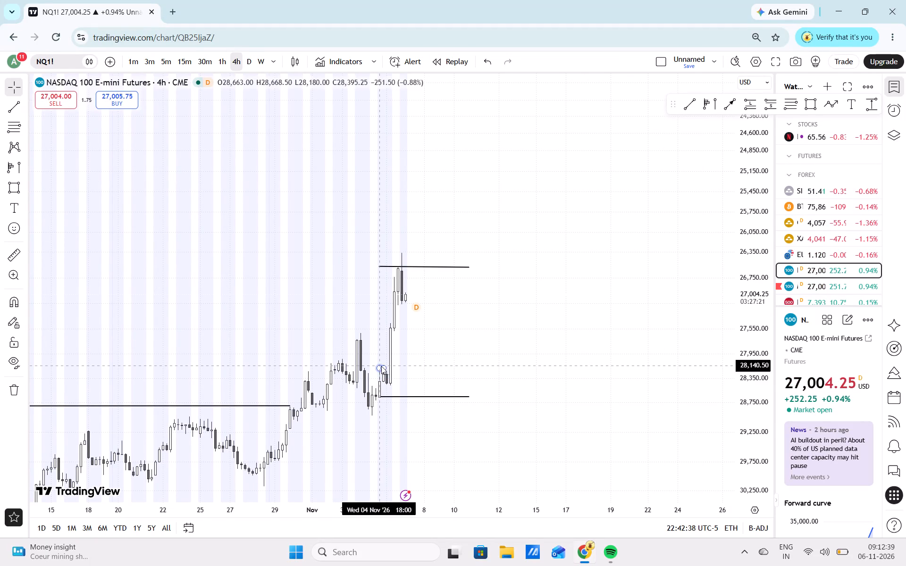
pyautogui.moveTo(382, 366); pyautogui.dragTo(484, 337)
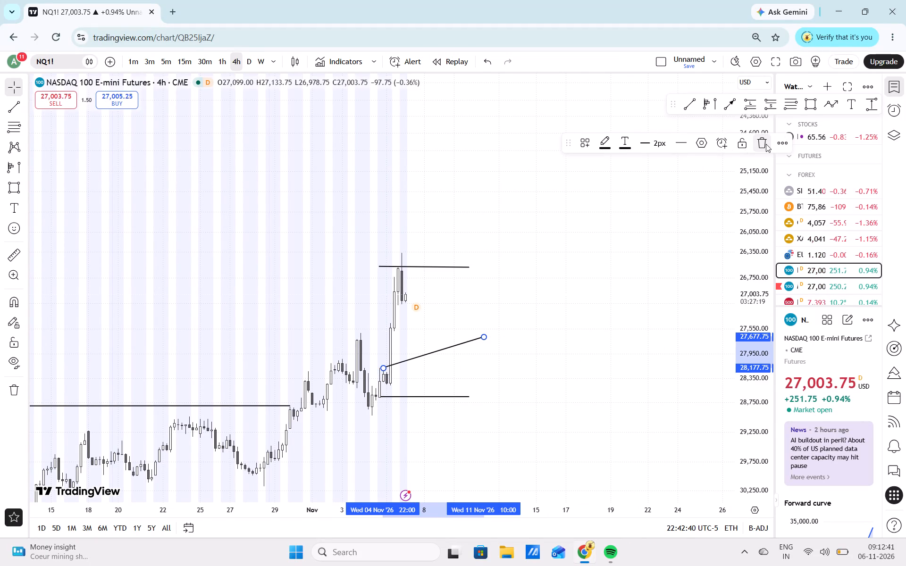
pyautogui.click(766, 144)
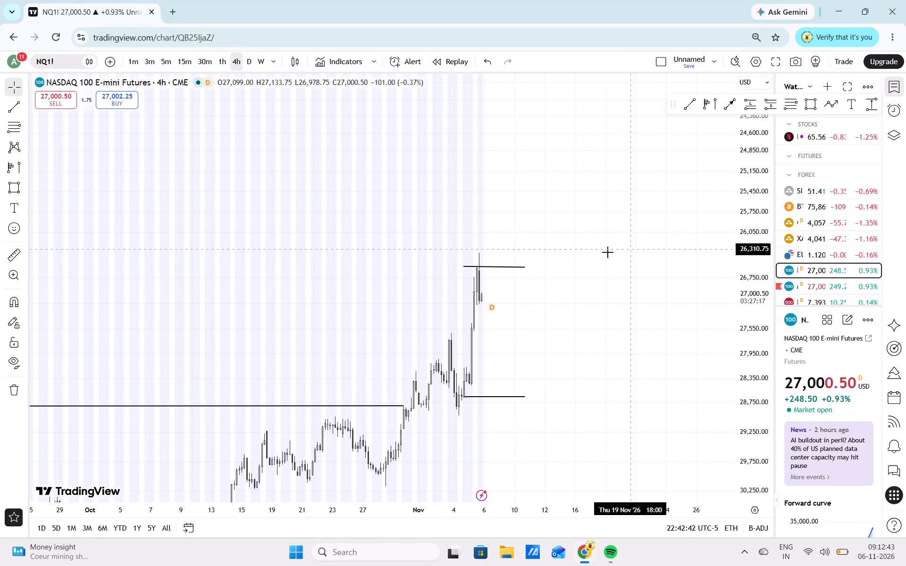
# Shorten the trendline near 26,574 to end at 9 November 02:00 and keep it nearly level.
pyautogui.moveTo(526, 267); pyautogui.dragTo(512, 266)
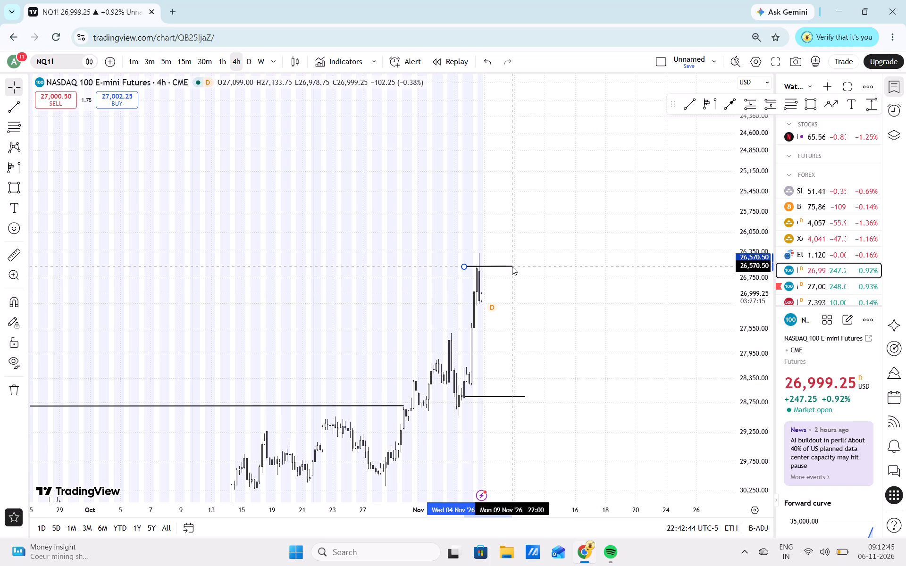
pyautogui.moveTo(512, 266); pyautogui.dragTo(511, 266)
pyautogui.moveTo(511, 266); pyautogui.dragTo(498, 269)
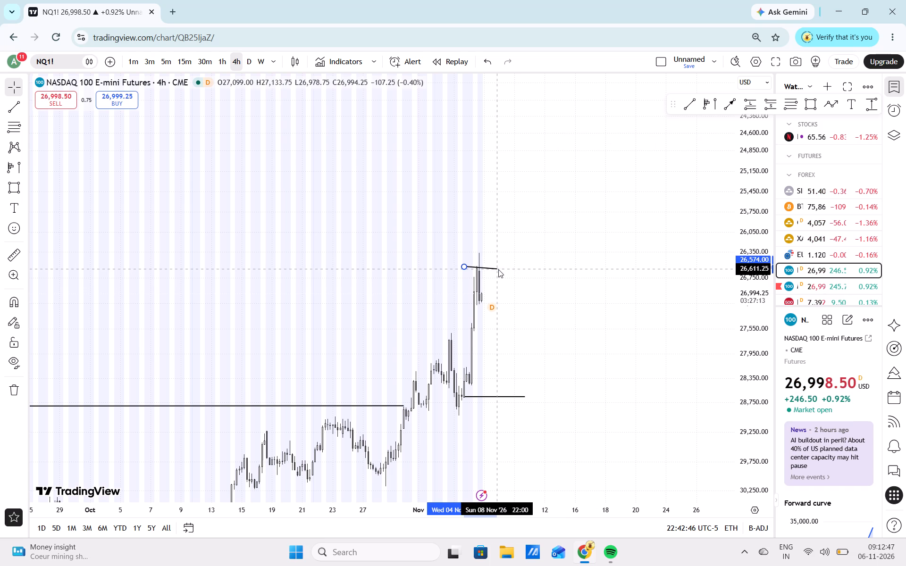
pyautogui.moveTo(498, 269); pyautogui.dragTo(500, 266)
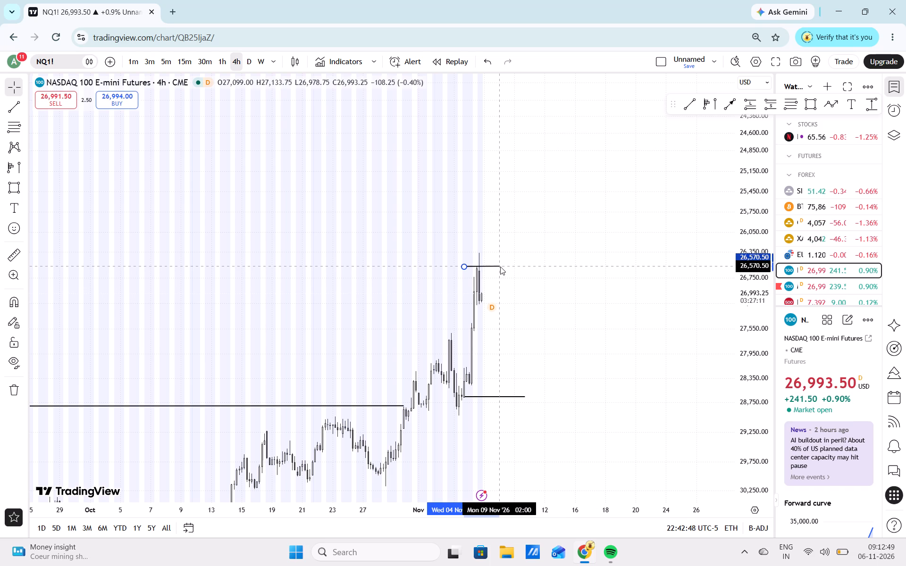
pyautogui.moveTo(500, 266); pyautogui.dragTo(500, 267)
# Label the trendline near 26,574 with the text PDH.
pyautogui.tripleClick(500, 267)
pyautogui.click(500, 267)
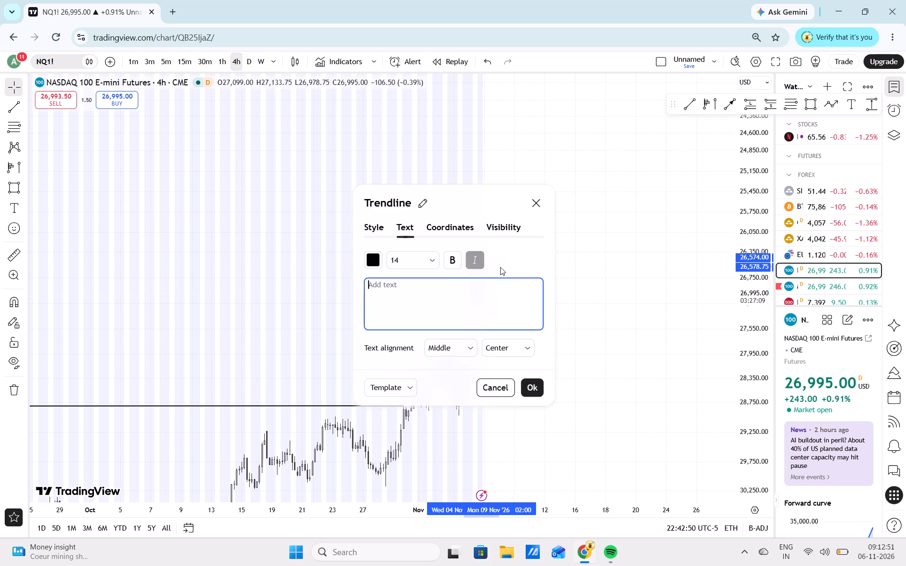
pyautogui.press('p')
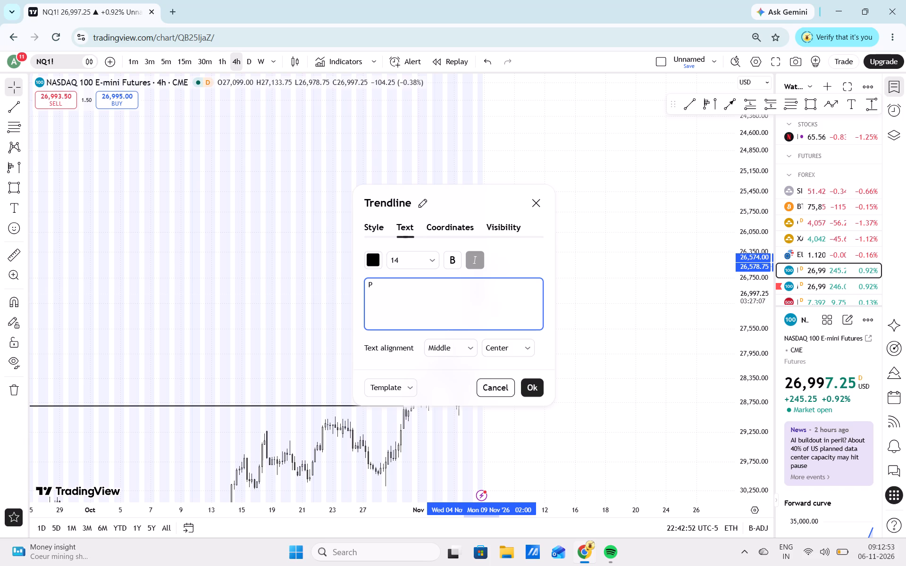
pyautogui.write('DH')
pyautogui.click(536, 387)
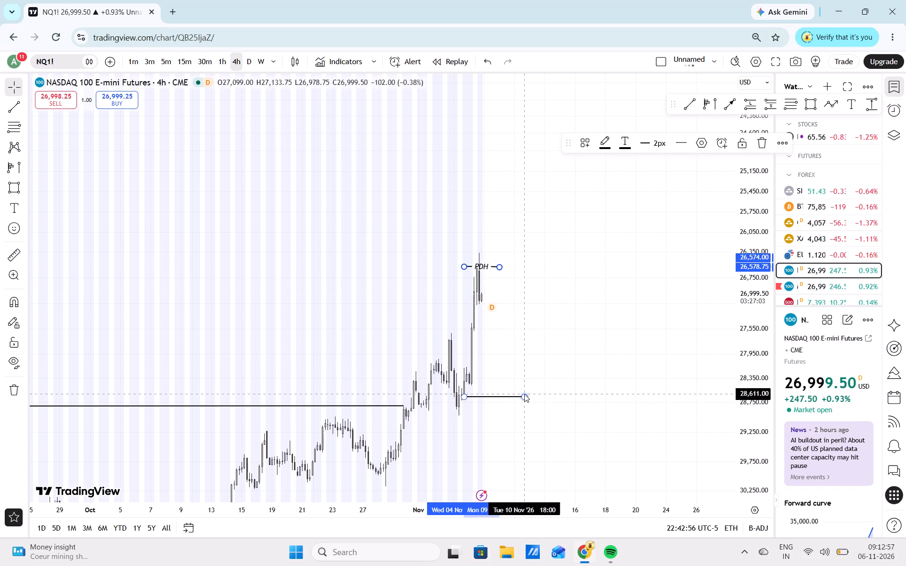
# Shorten the trendline near 28,656 to end at 8 November 22:00, keeping it nearly level at about 28,646.
pyautogui.moveTo(524, 394); pyautogui.dragTo(501, 396)
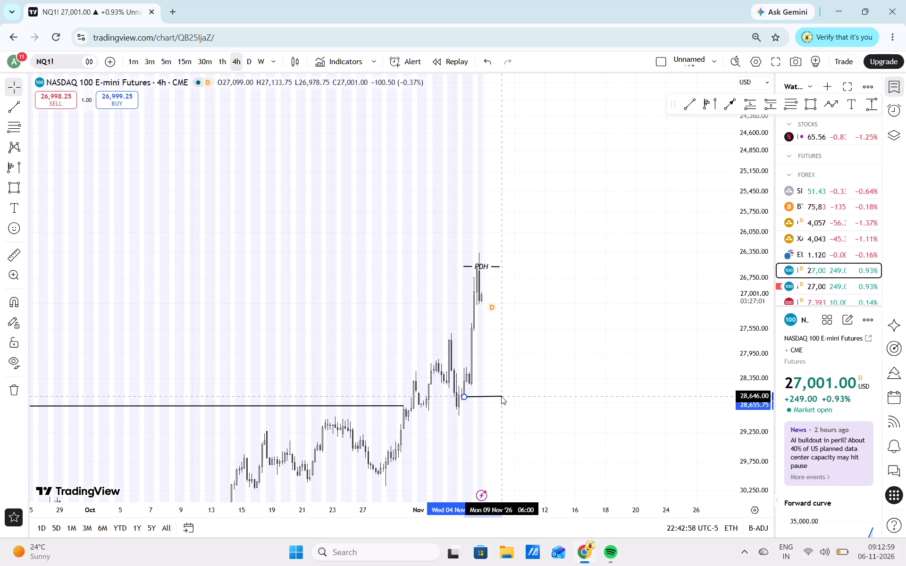
pyautogui.moveTo(501, 396); pyautogui.dragTo(501, 394)
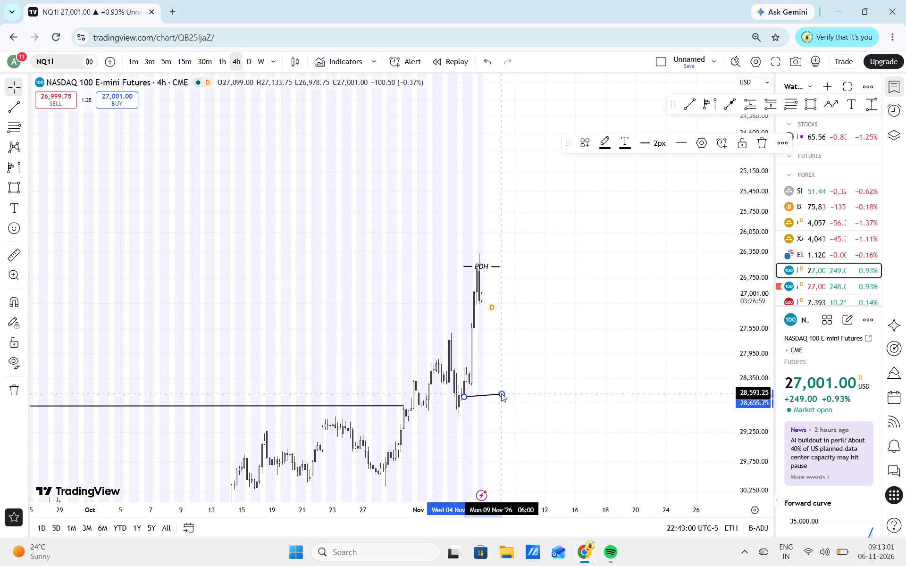
pyautogui.click(501, 393)
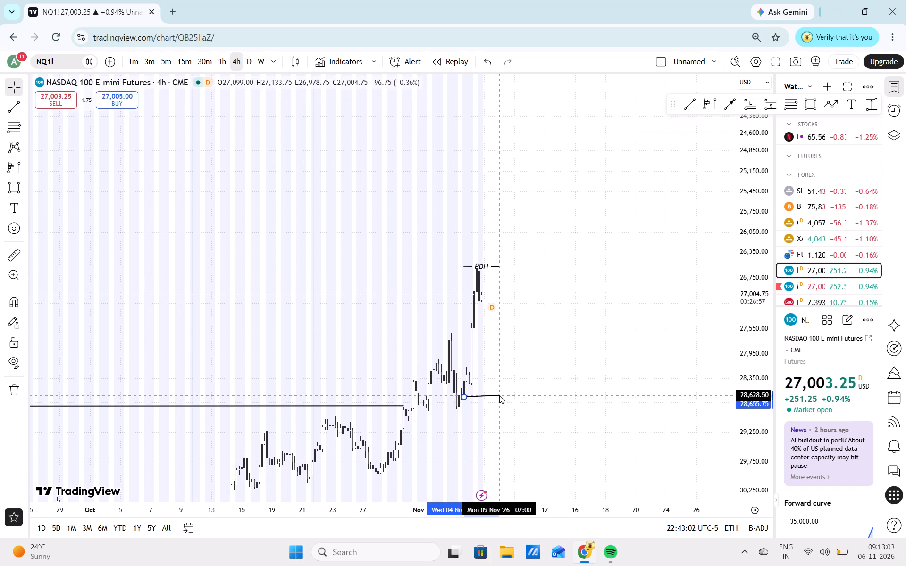
pyautogui.tripleClick(498, 396)
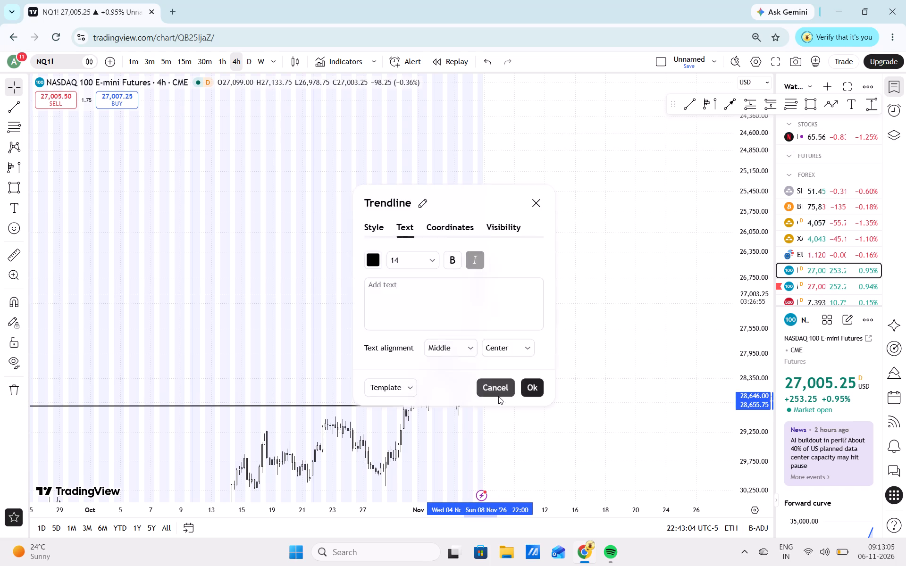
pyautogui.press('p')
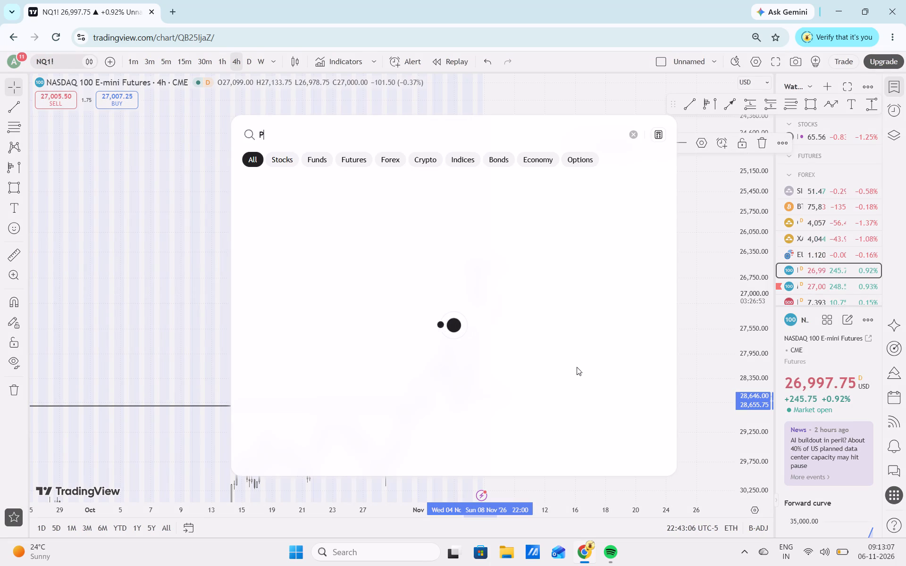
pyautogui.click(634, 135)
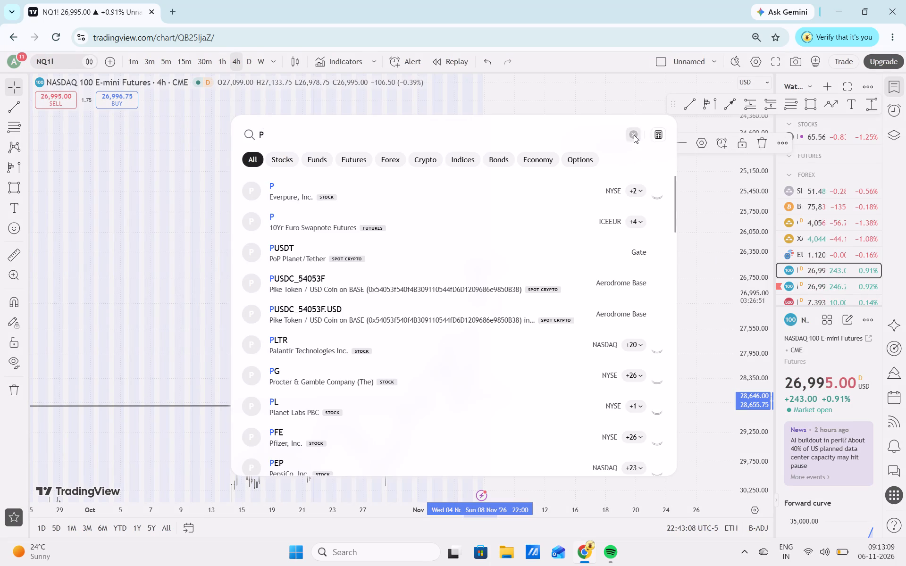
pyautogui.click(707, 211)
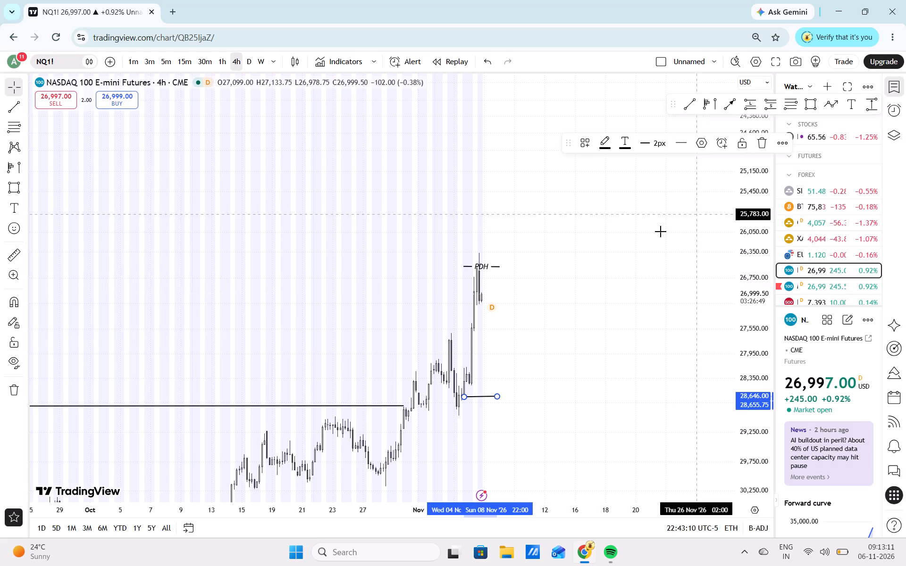
# Extend the lower short trendline to 9 November 02:00 and label it PDL.
pyautogui.click(499, 396)
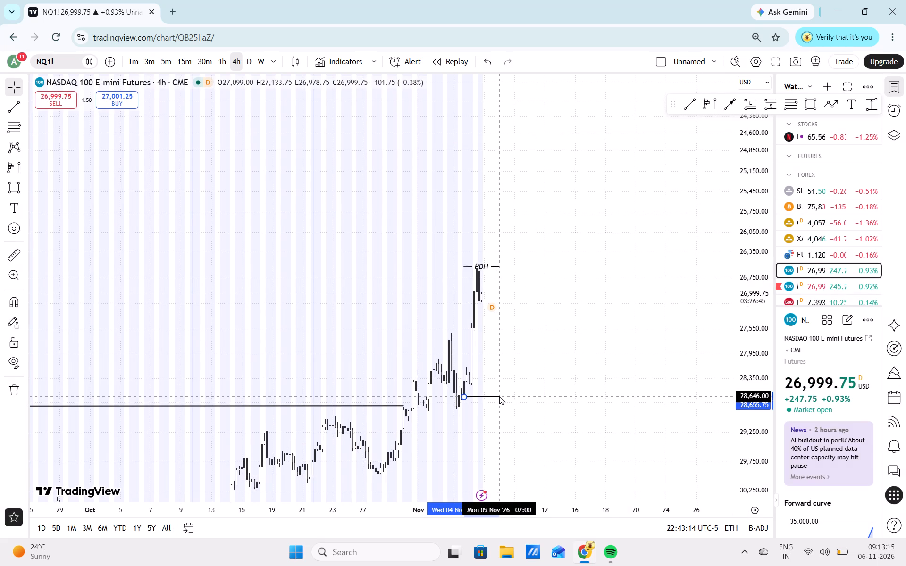
pyautogui.doubleClick(499, 397)
pyautogui.write('PDL')
pyautogui.click(537, 392)
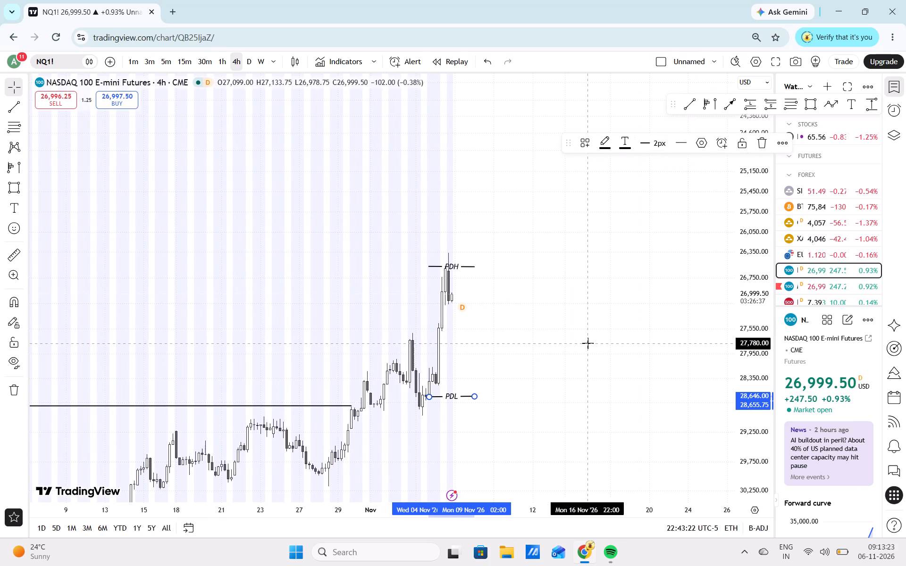
# On the daily chart, draw a near-level trendline from the 29 July high at about 27,181 to the 5 November candle.
pyautogui.click(243, 65)
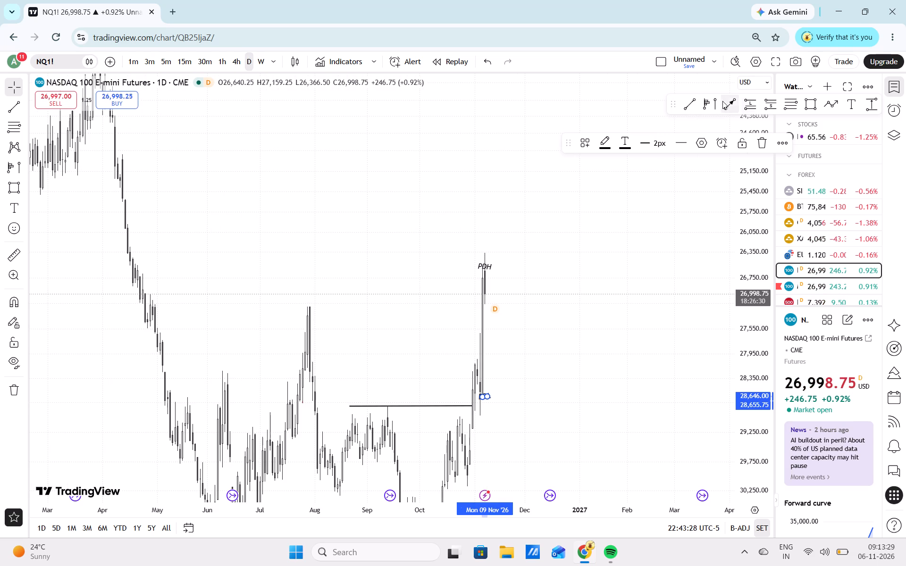
pyautogui.click(696, 102)
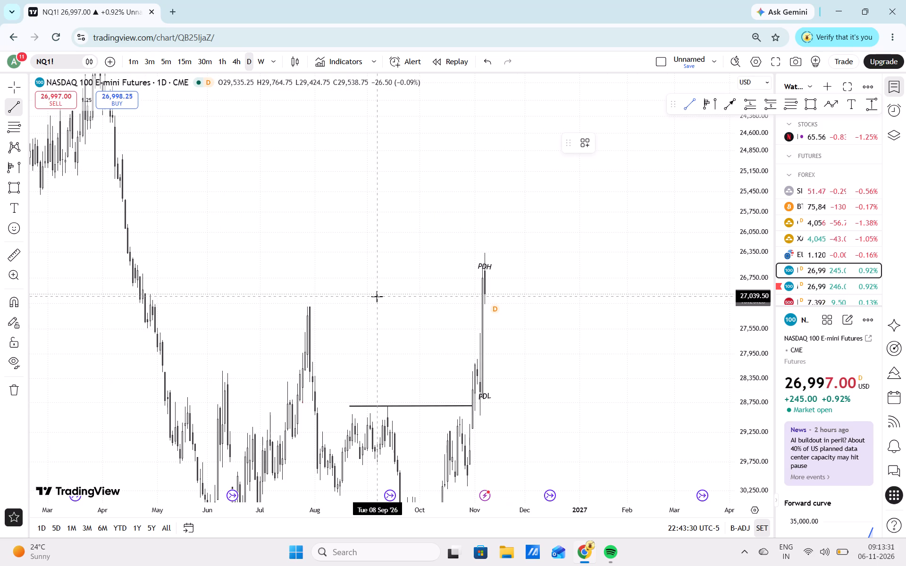
pyautogui.moveTo(308, 306); pyautogui.dragTo(402, 301)
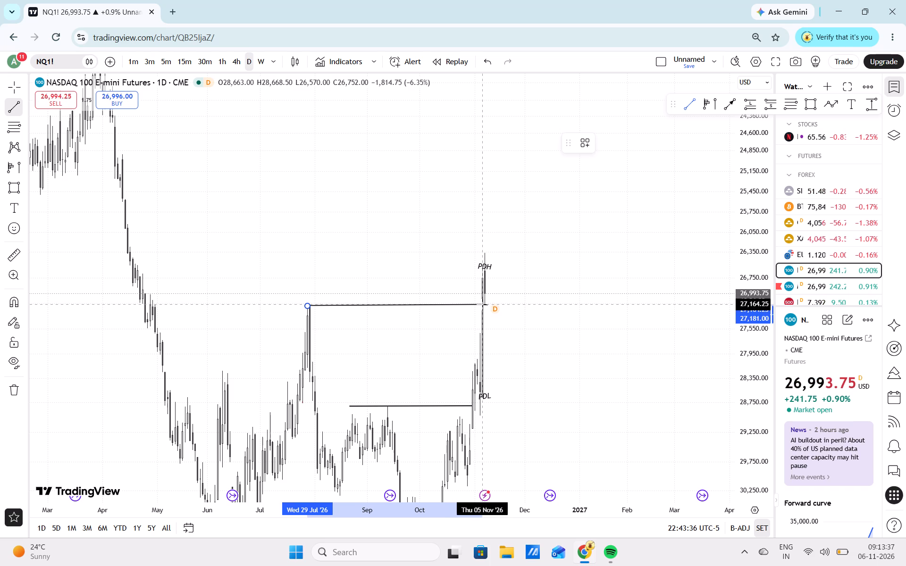
pyautogui.click(482, 305)
pyautogui.click(483, 305)
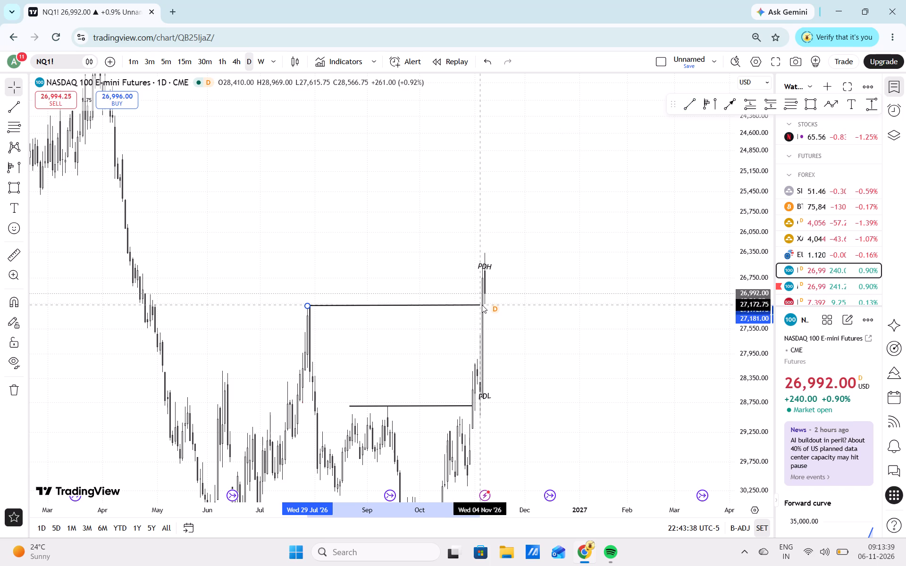
pyautogui.click(482, 306)
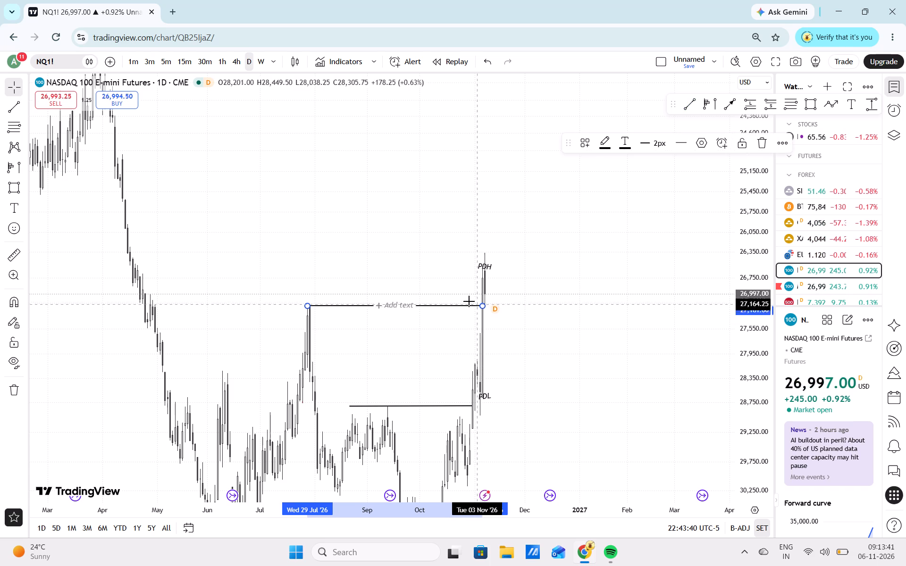
# Label the trendline from the 29 July high with the text BSL.
pyautogui.doubleClick(466, 305)
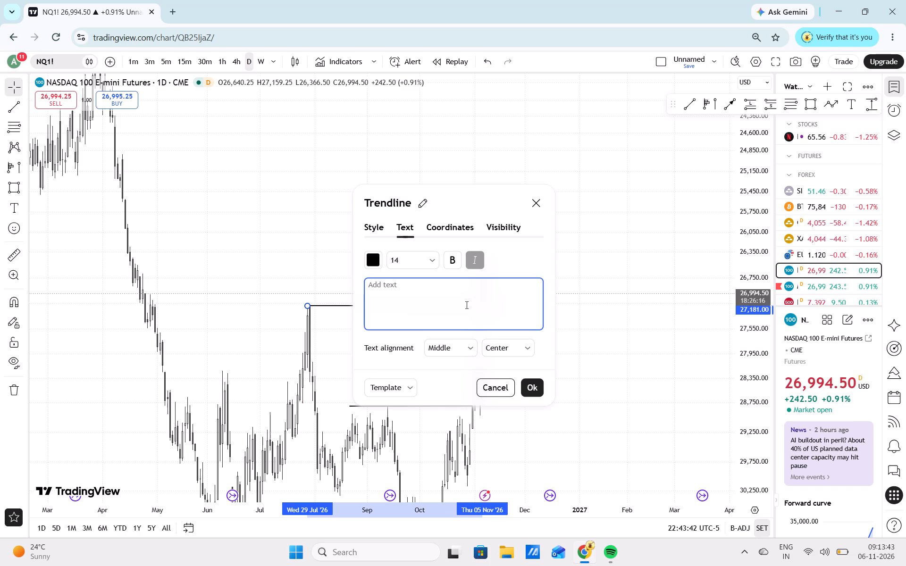
pyautogui.press('b')
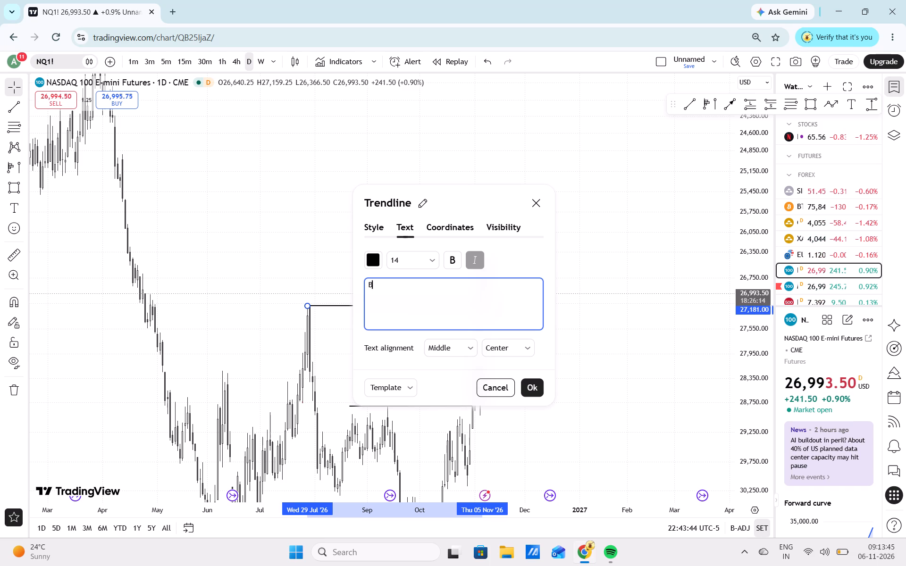
pyautogui.write('SL')
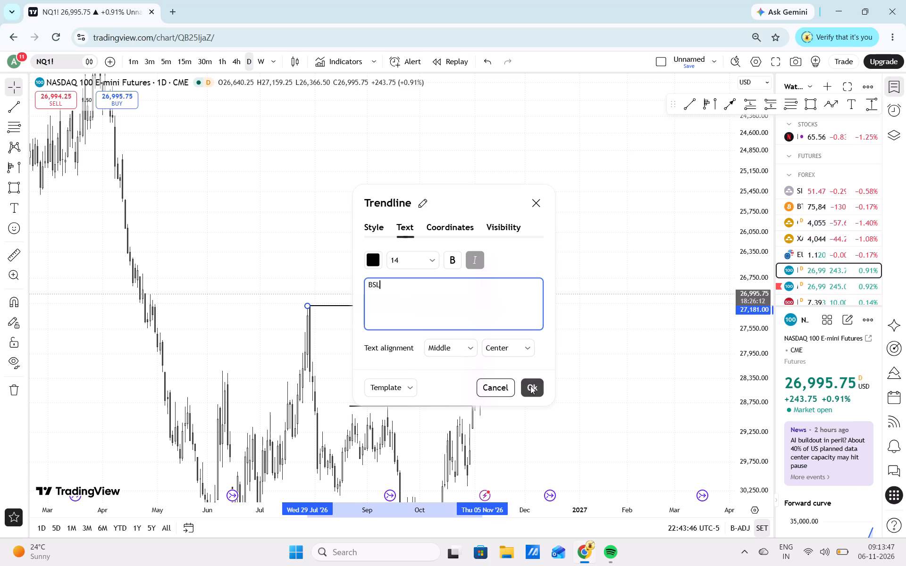
pyautogui.click(530, 386)
pyautogui.doubleClick(530, 386)
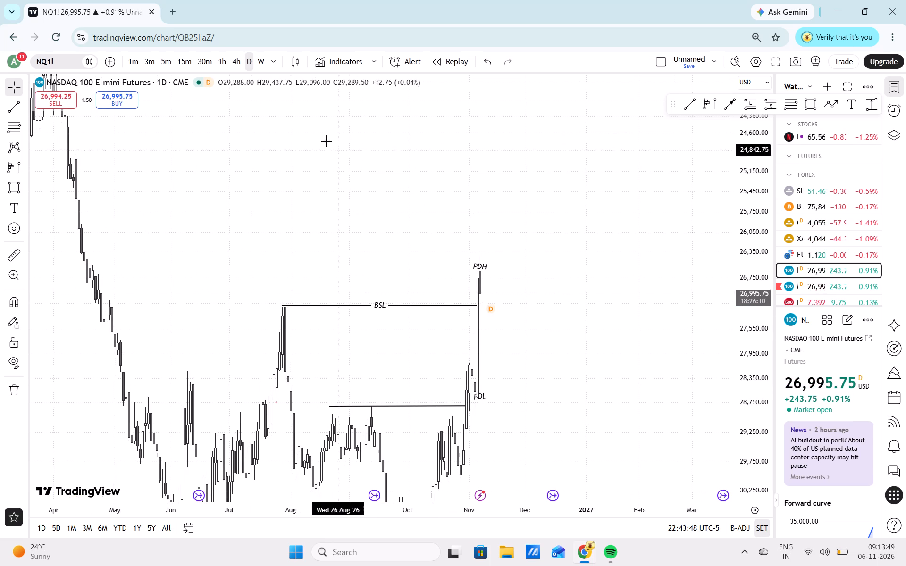
# On the 4-hour chart, draw a rectangle from 5 November 10:00 at about 27,181 to 6 November 10:00 at about 27,458.
pyautogui.click(240, 68)
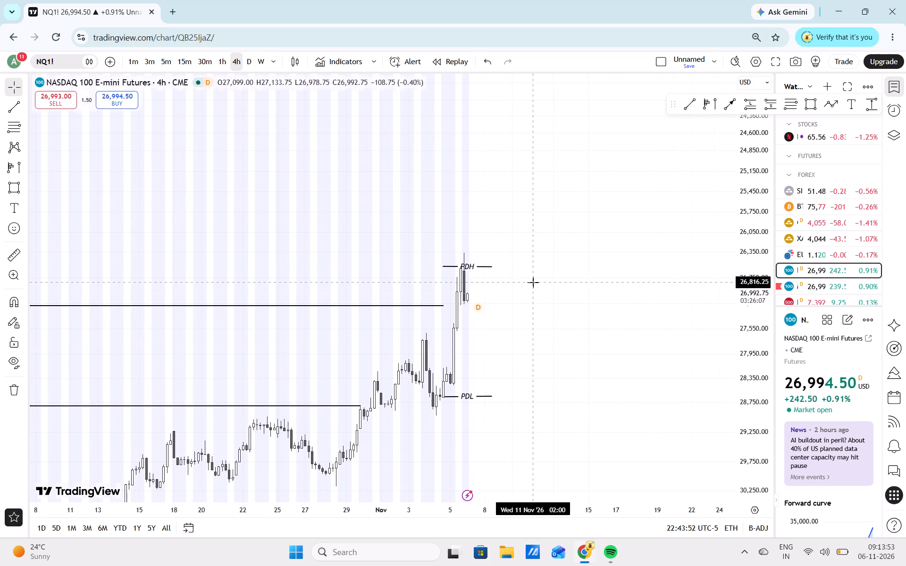
pyautogui.click(802, 106)
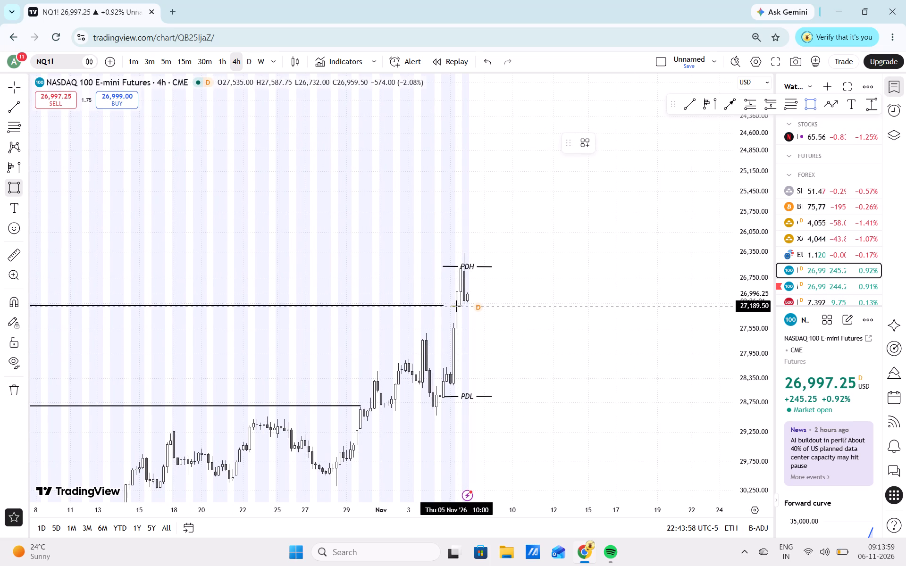
pyautogui.moveTo(457, 306); pyautogui.dragTo(479, 324)
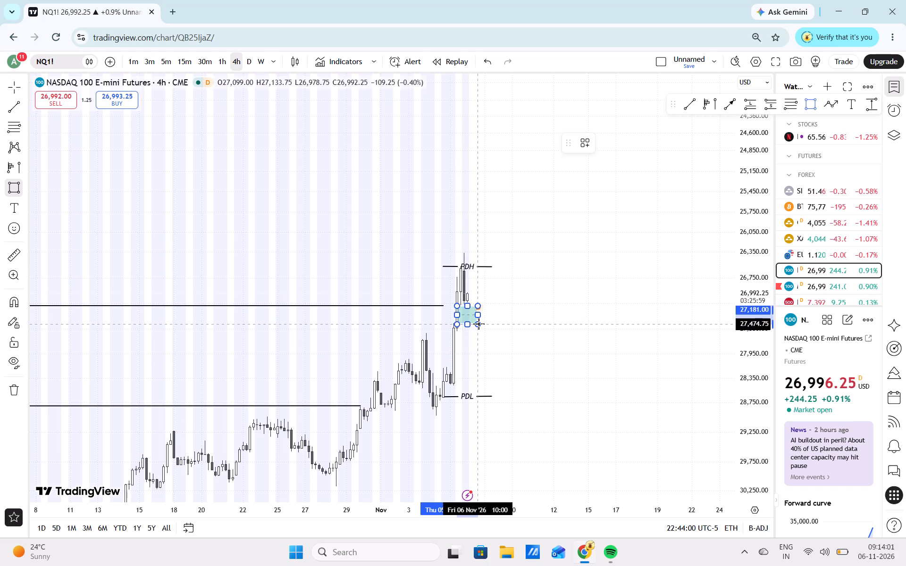
pyautogui.moveTo(479, 324); pyautogui.dragTo(478, 323)
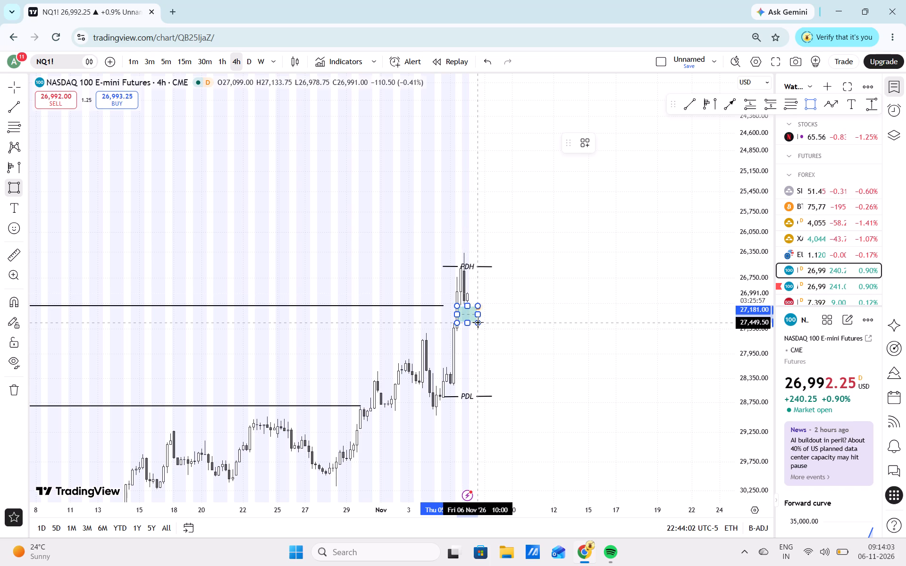
pyautogui.moveTo(478, 323); pyautogui.dragTo(478, 323)
pyautogui.click(478, 323)
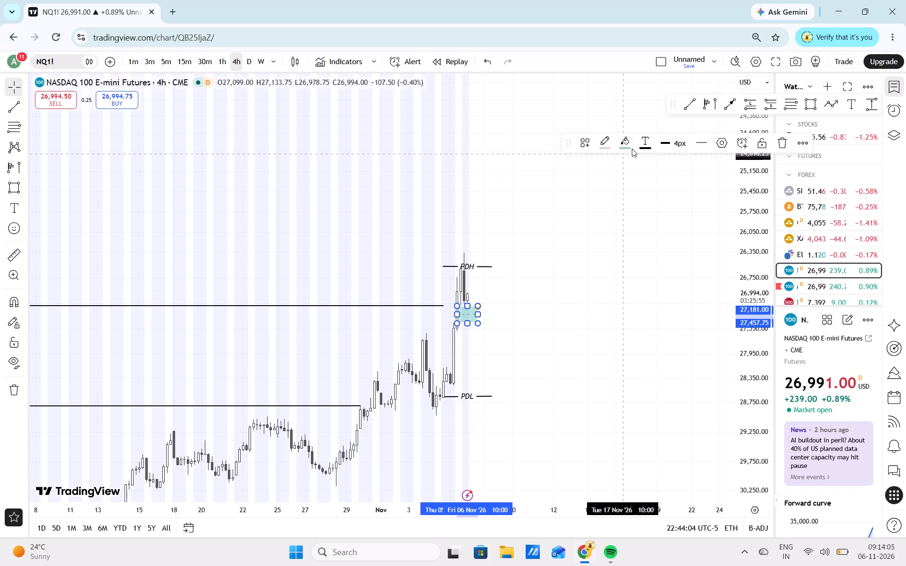
# Change the new rectangle's fill colour to light grey.
pyautogui.click(632, 148)
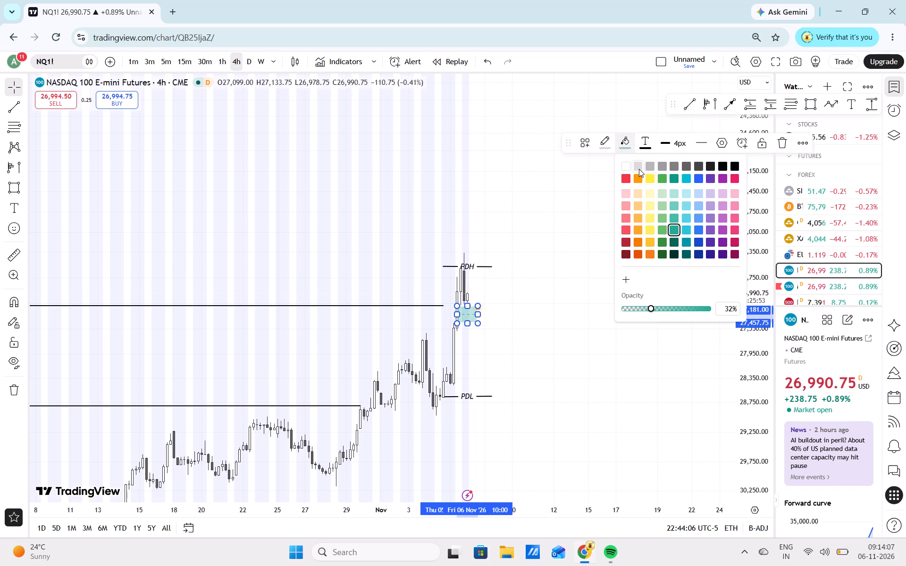
pyautogui.click(638, 168)
pyautogui.click(572, 347)
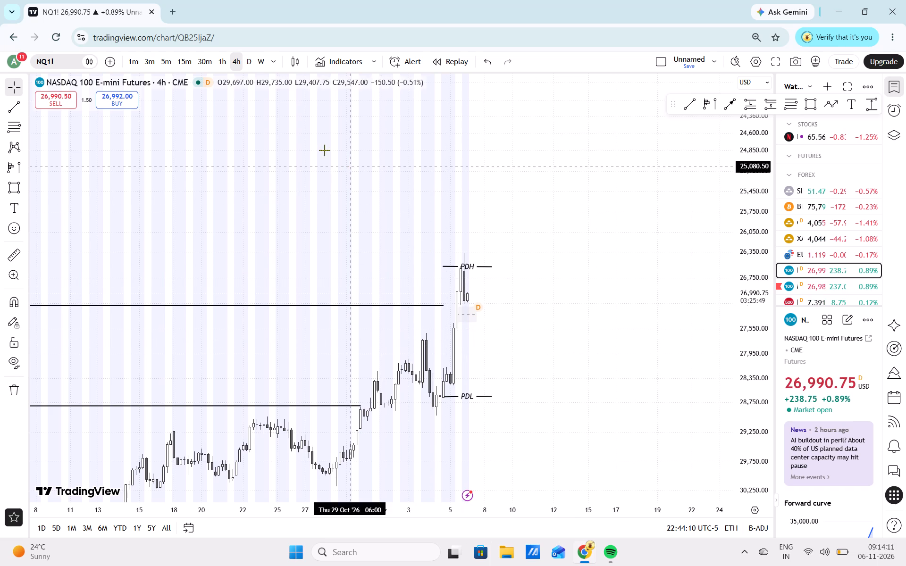
# On the 1-hour chart, draw a near-level trendline from the 3 November 22:00 high at about 27,617 to 5 November 10:00.
pyautogui.click(228, 63)
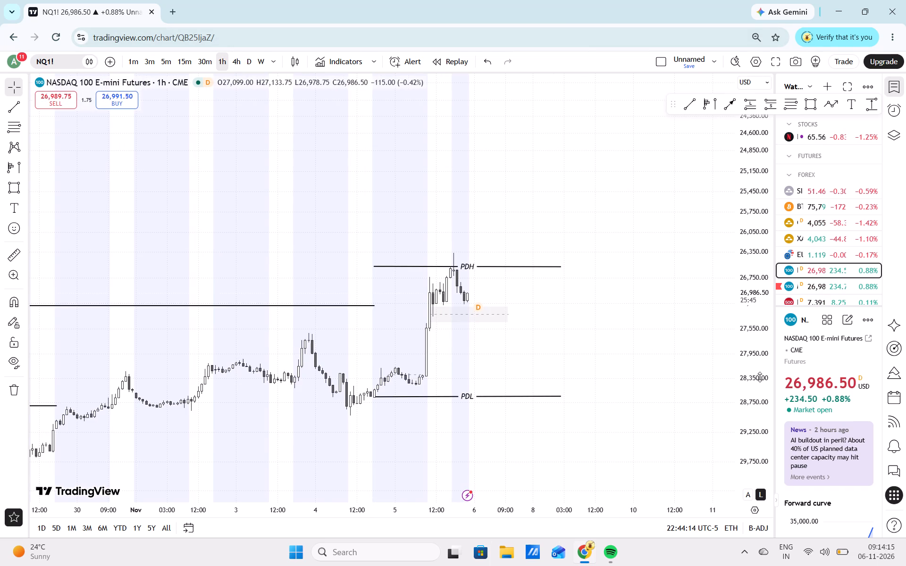
pyautogui.moveTo(759, 393); pyautogui.dragTo(750, 253)
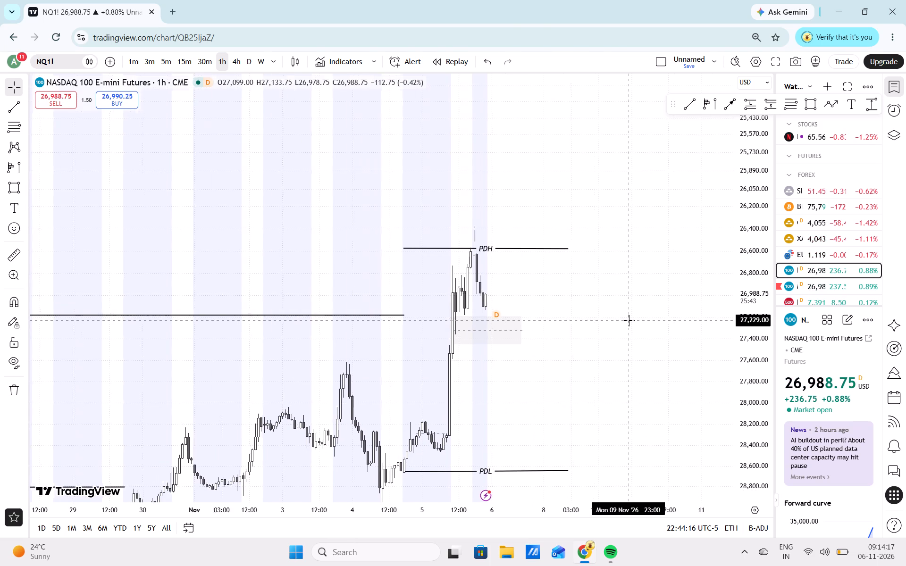
pyautogui.moveTo(571, 371); pyautogui.dragTo(579, 326)
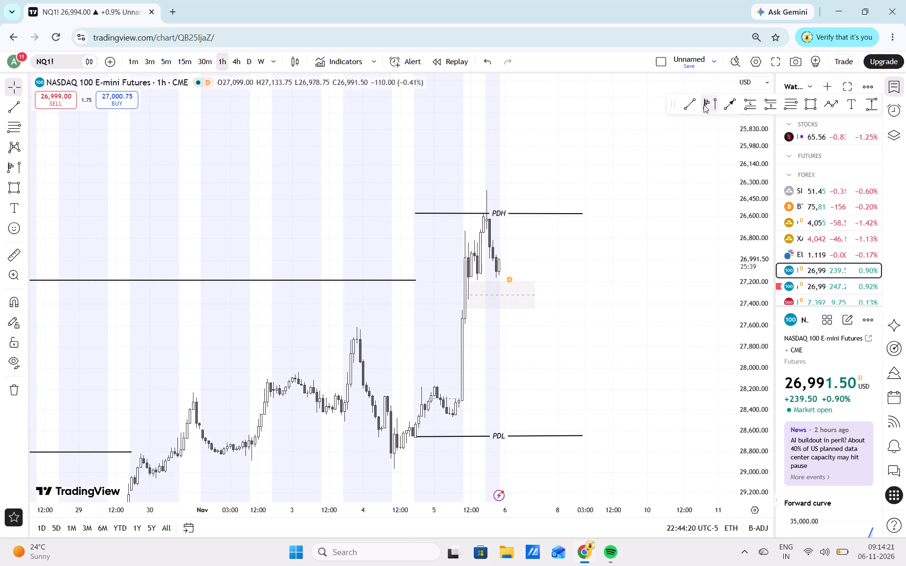
pyautogui.click(692, 106)
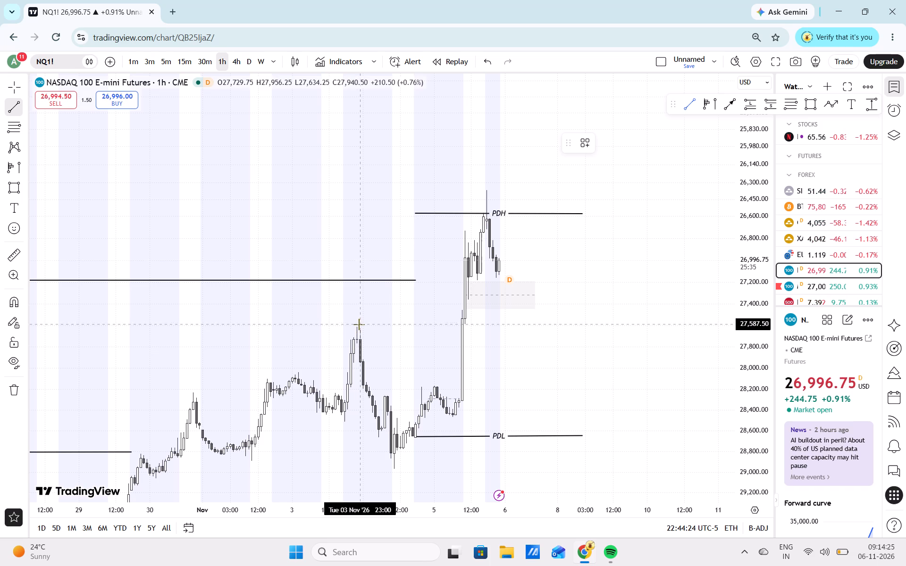
pyautogui.moveTo(357, 327); pyautogui.dragTo(450, 325)
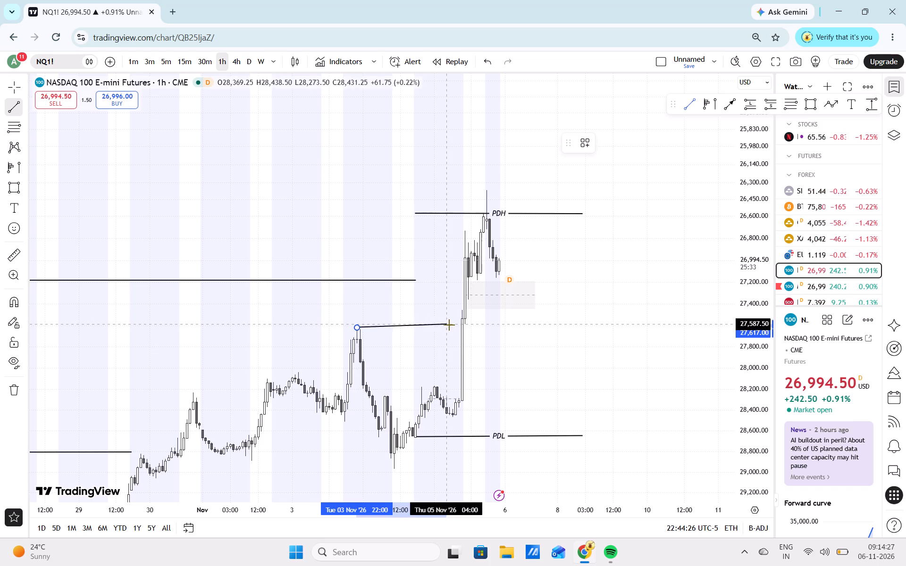
pyautogui.moveTo(450, 325); pyautogui.dragTo(462, 326)
pyautogui.moveTo(462, 326); pyautogui.dragTo(475, 354)
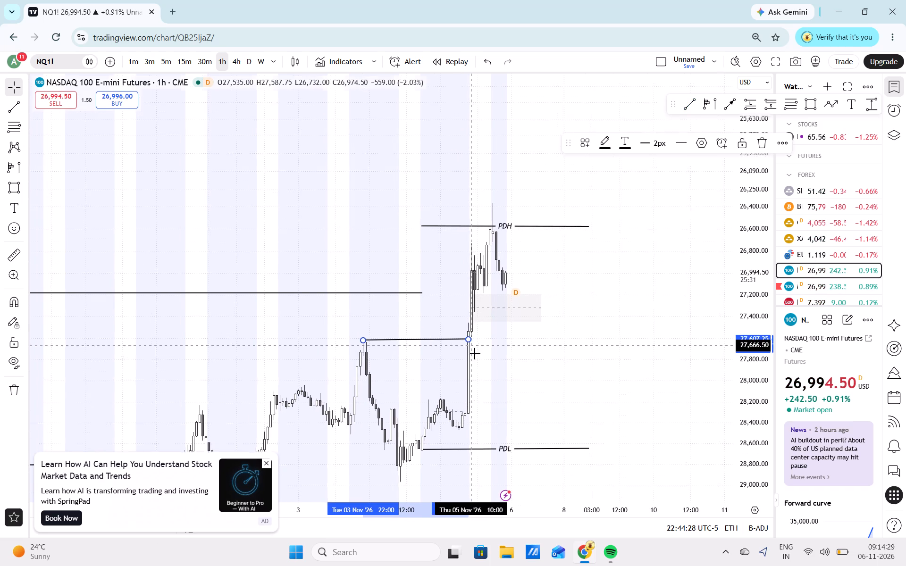
pyautogui.click(475, 354)
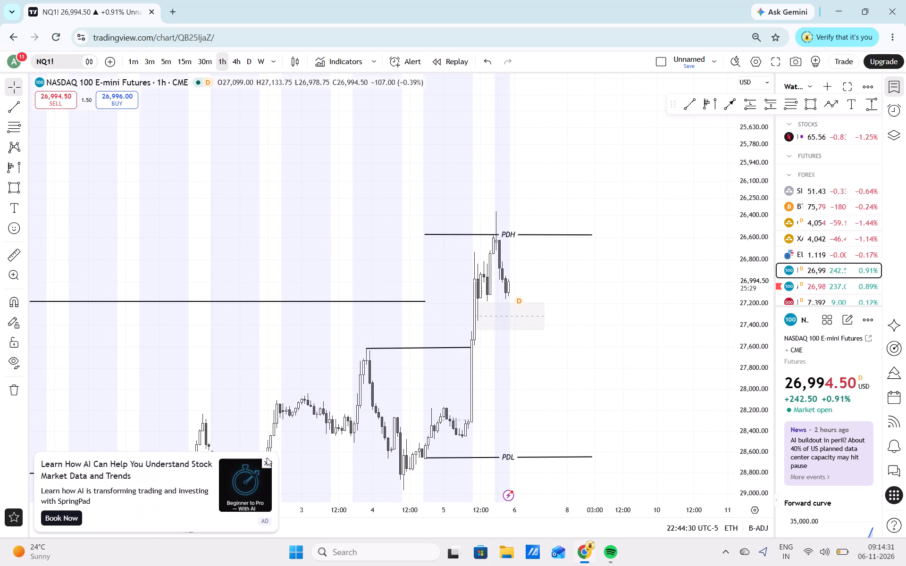
# Dismiss the advertisement and the ad-free upgrade offer covering the chart.
pyautogui.click(267, 458)
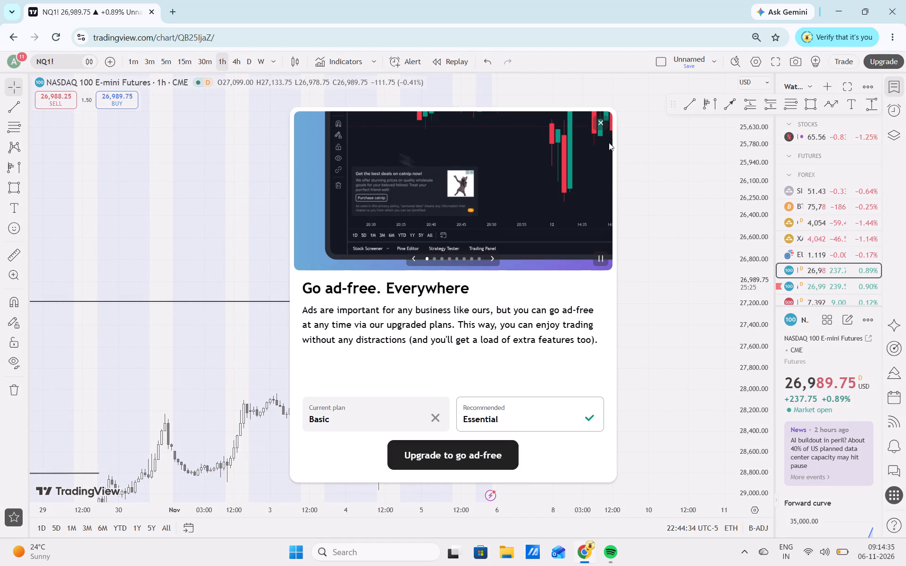
pyautogui.click(603, 126)
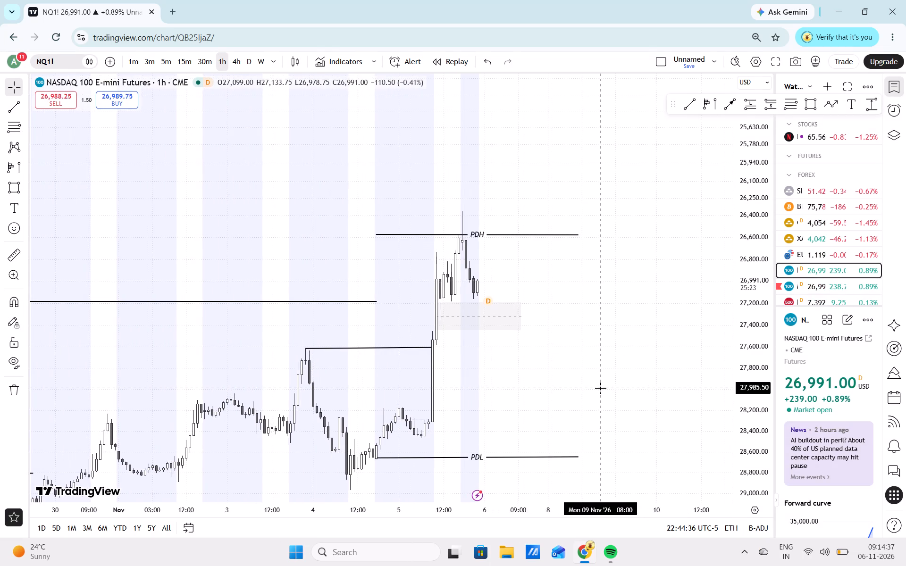
# On the 1-hour chart, draw a rectangle from 5 November 09:00 at about 27,582 to 6 November 07:00 at about 28,268.
pyautogui.click(807, 102)
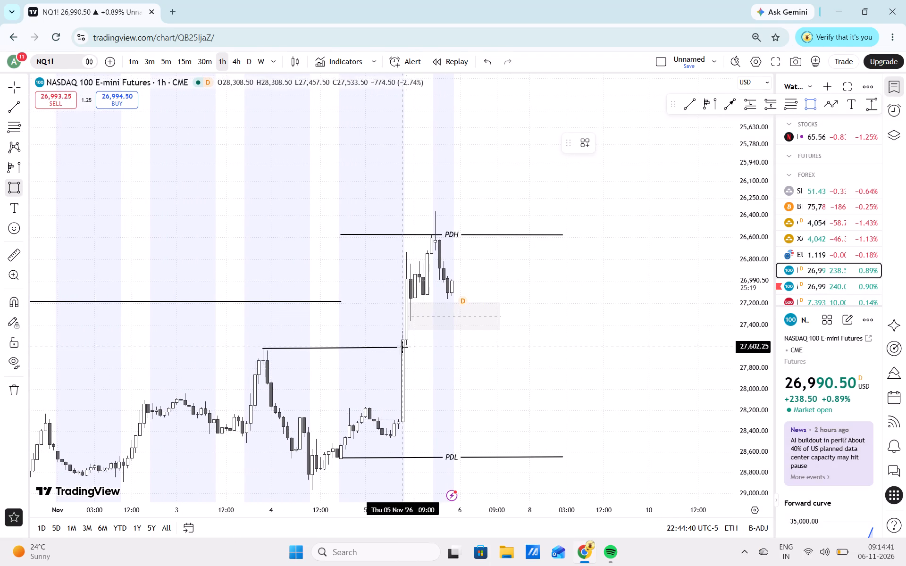
pyautogui.moveTo(403, 345); pyautogui.dragTo(480, 424)
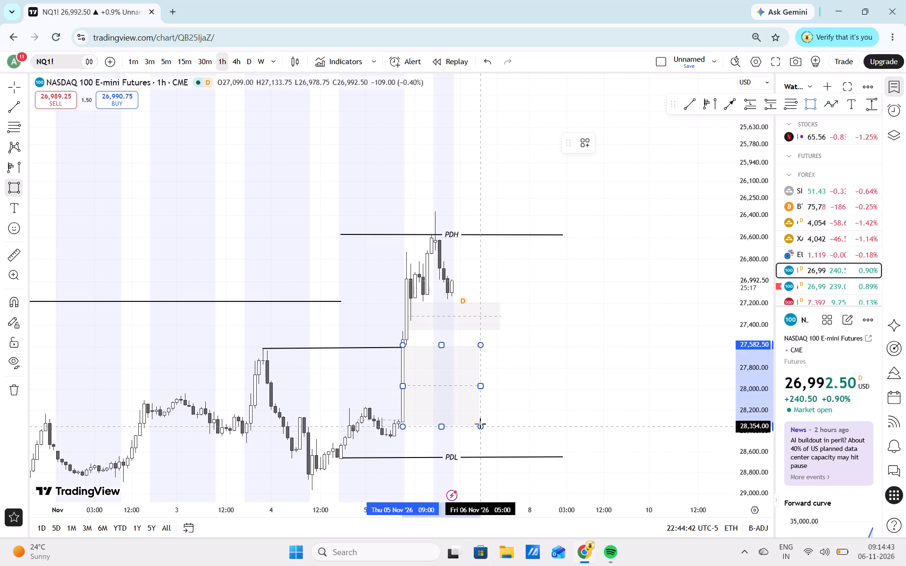
pyautogui.moveTo(480, 424); pyautogui.dragTo(487, 417)
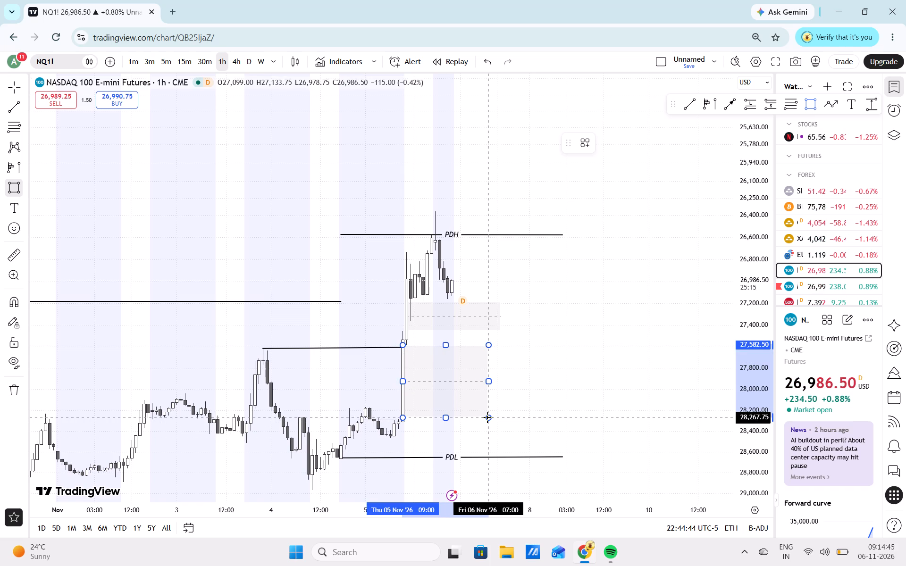
pyautogui.moveTo(487, 417); pyautogui.dragTo(486, 419)
pyautogui.click(486, 419)
pyautogui.click(531, 400)
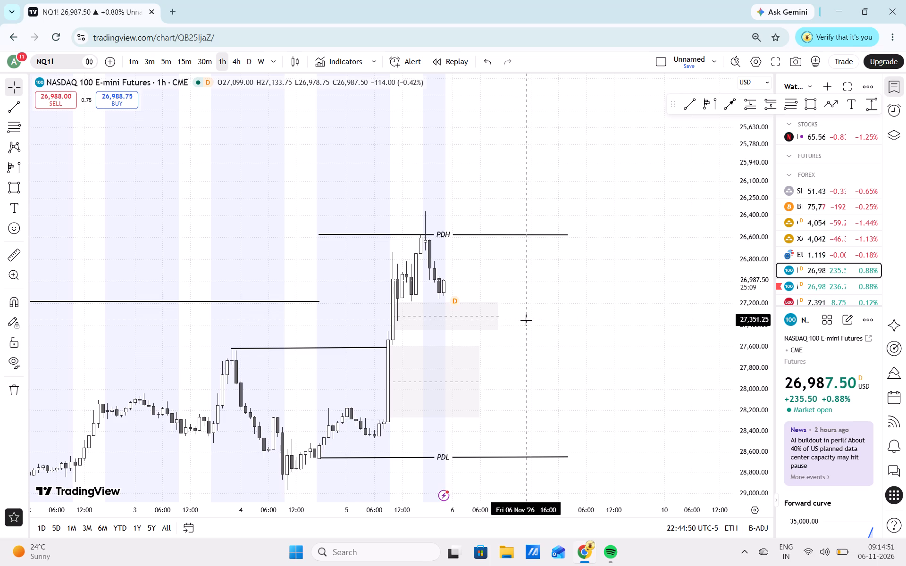
# Narrow the older grey rectangle just below the current price by moving its upper edge to about 27,365.
pyautogui.moveTo(445, 302); pyautogui.dragTo(440, 319)
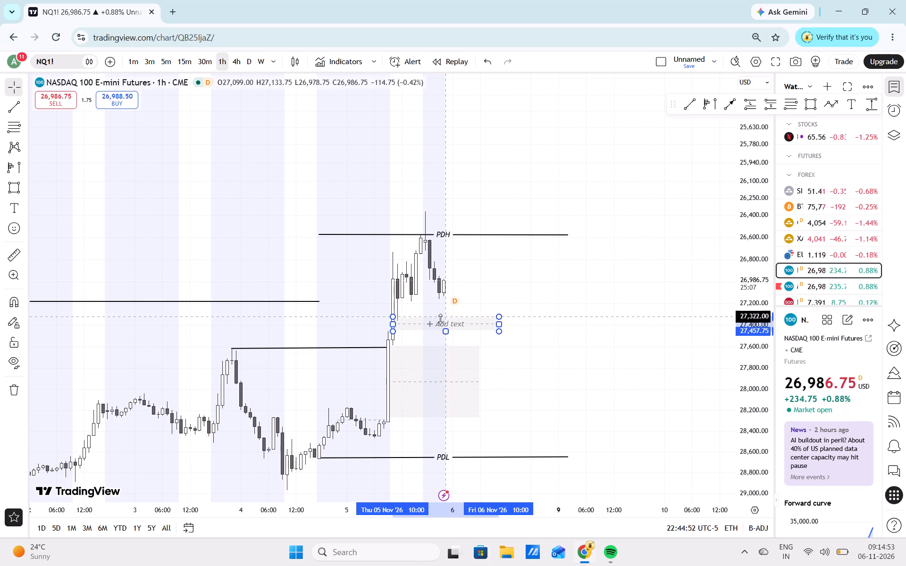
pyautogui.moveTo(440, 319); pyautogui.dragTo(439, 321)
pyautogui.click(492, 299)
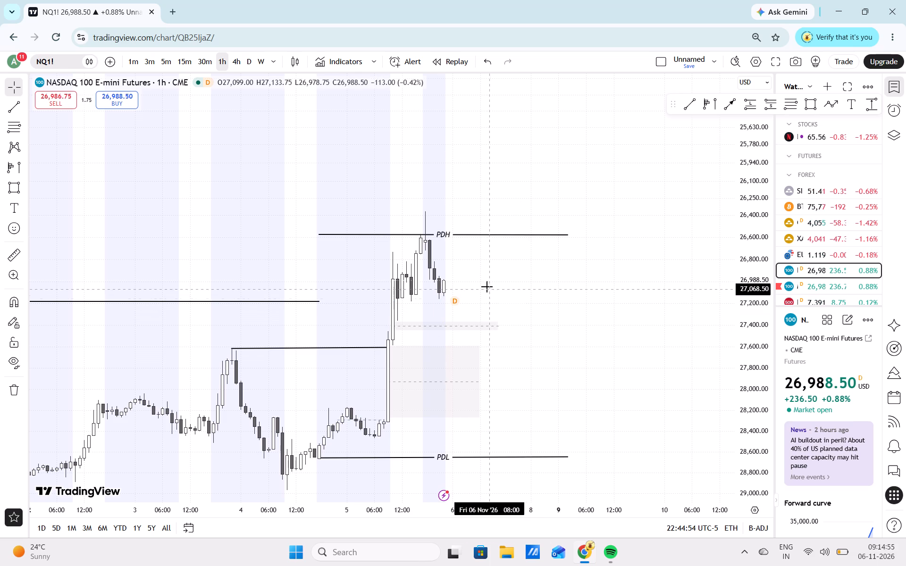
# On the 30-minute chart, draw a rectangle from 5 November 19:00 at about 26,638 to 6 November 00:00 at about 26,835.
pyautogui.click(206, 67)
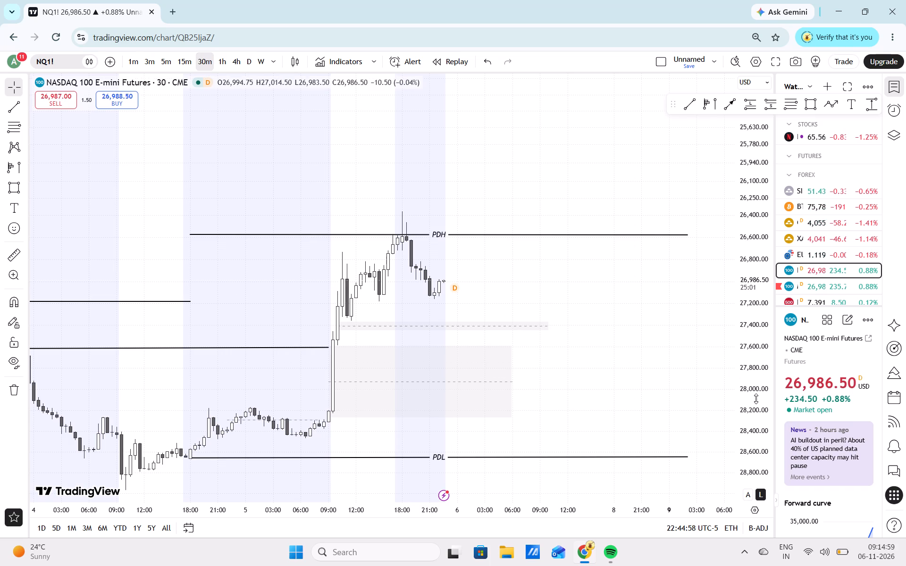
pyautogui.moveTo(763, 430); pyautogui.dragTo(743, 229)
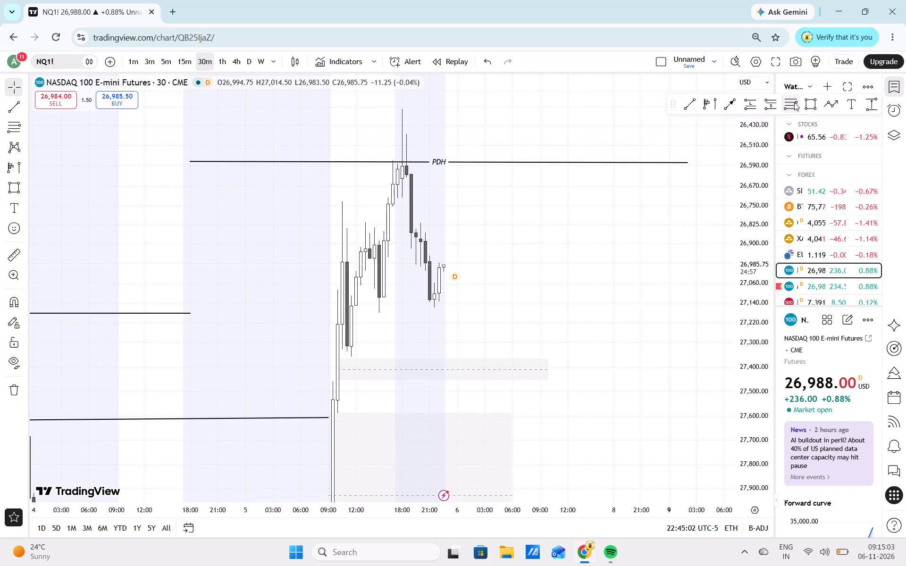
pyautogui.click(809, 103)
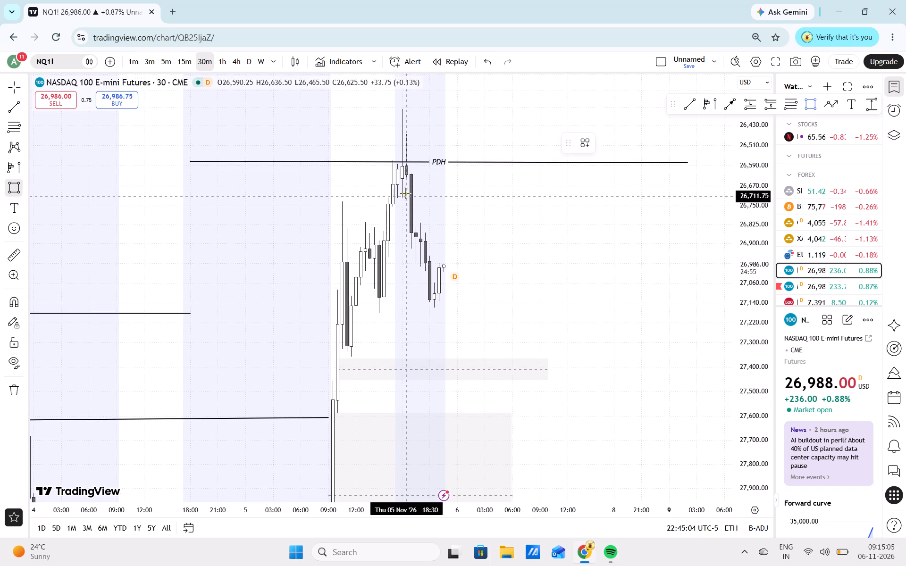
pyautogui.moveTo(410, 178); pyautogui.dragTo(437, 196)
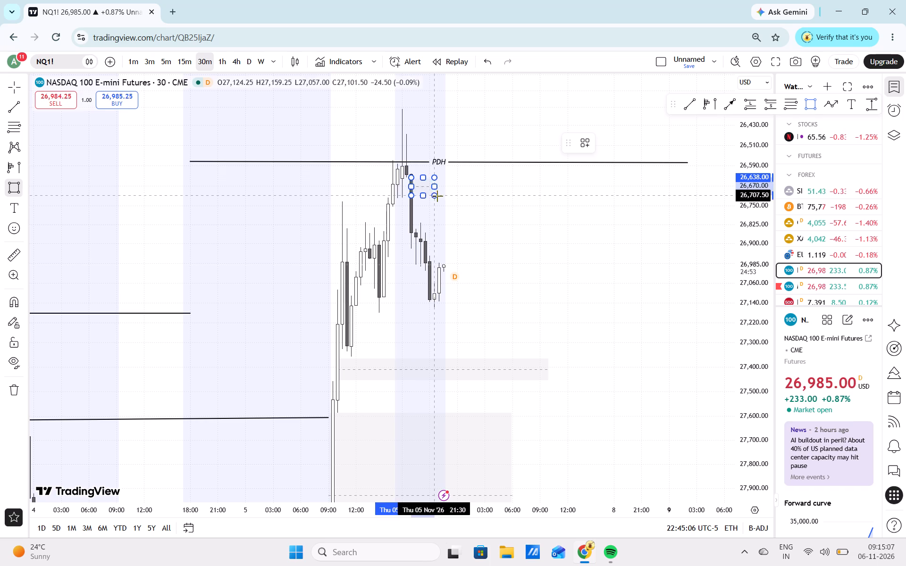
pyautogui.moveTo(437, 196); pyautogui.dragTo(457, 227)
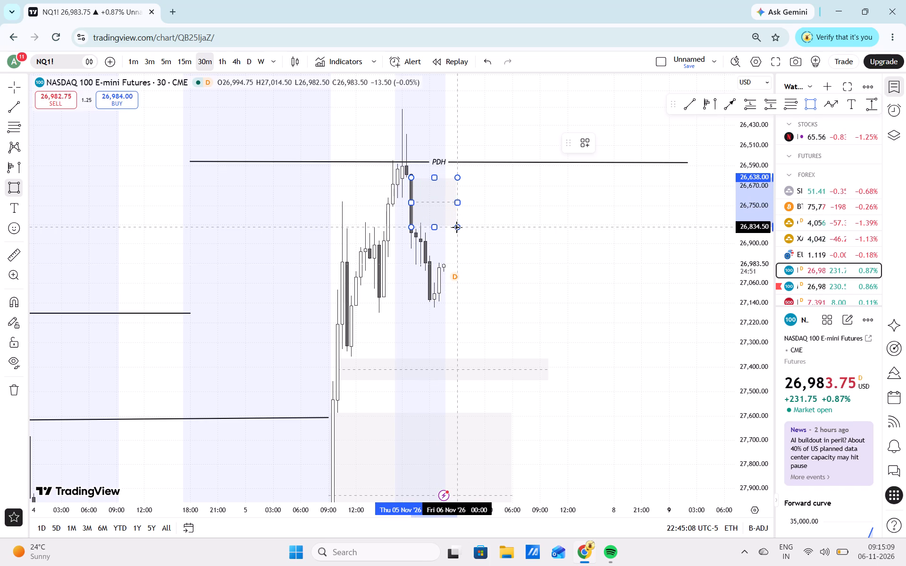
pyautogui.moveTo(457, 227); pyautogui.dragTo(457, 228)
pyautogui.moveTo(457, 228); pyautogui.dragTo(472, 240)
pyautogui.click(472, 240)
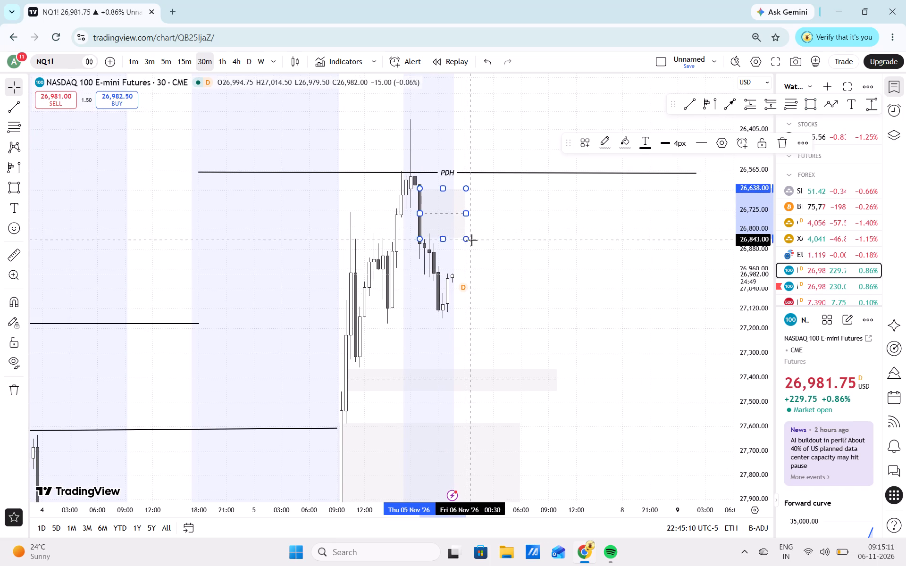
# Draw a thin rectangle from 5 November 20:00 at about 27,011 to 6 November 03:00 at about 27,056.
pyautogui.click(805, 109)
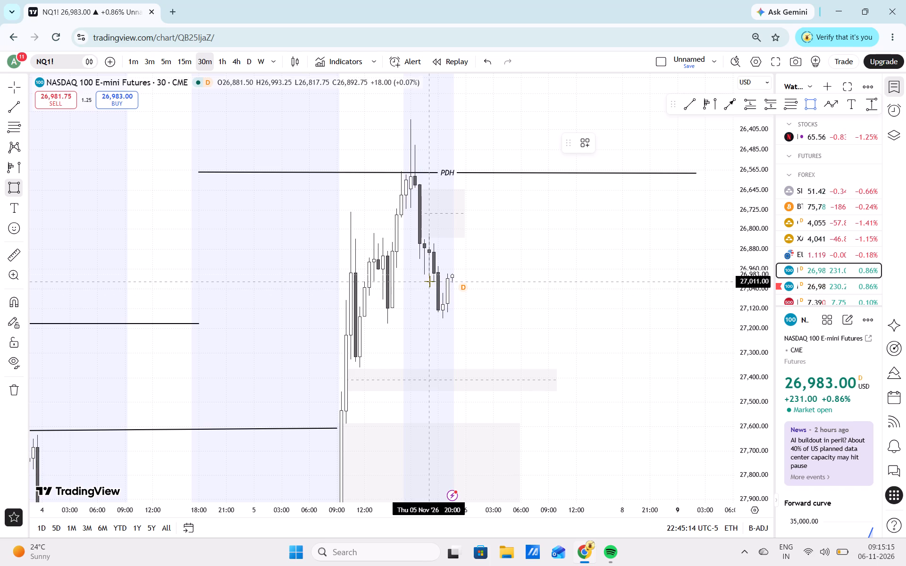
pyautogui.moveTo(430, 282); pyautogui.dragTo(488, 294)
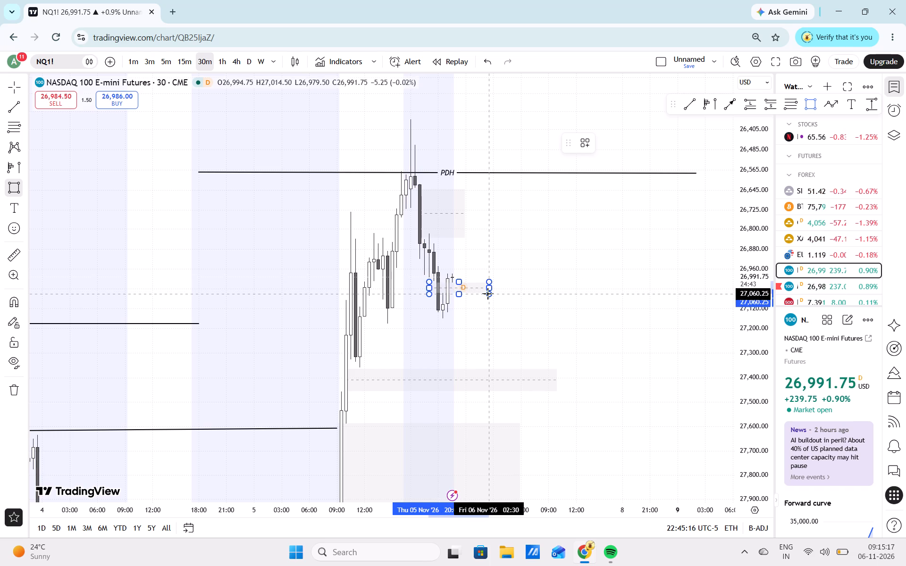
pyautogui.moveTo(488, 294); pyautogui.dragTo(492, 293)
pyautogui.click(492, 293)
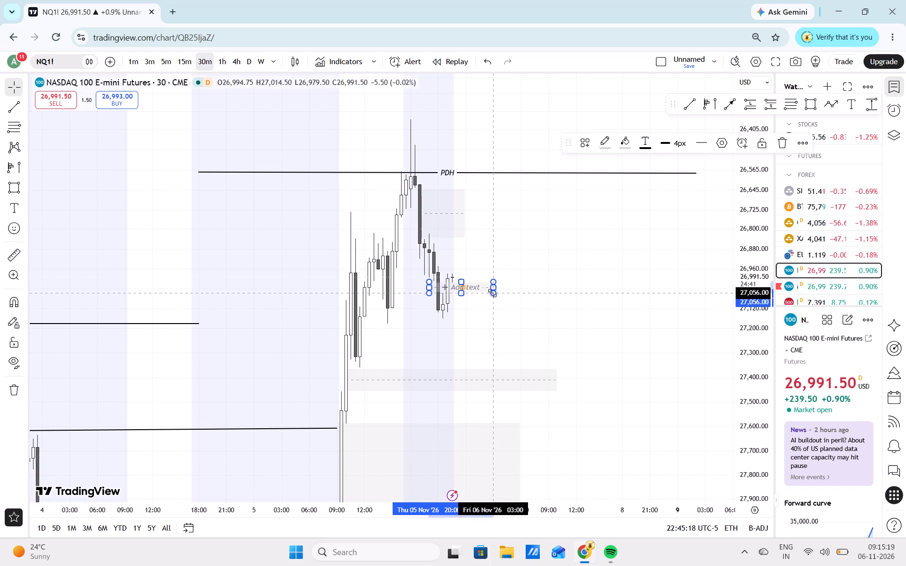
pyautogui.click(489, 267)
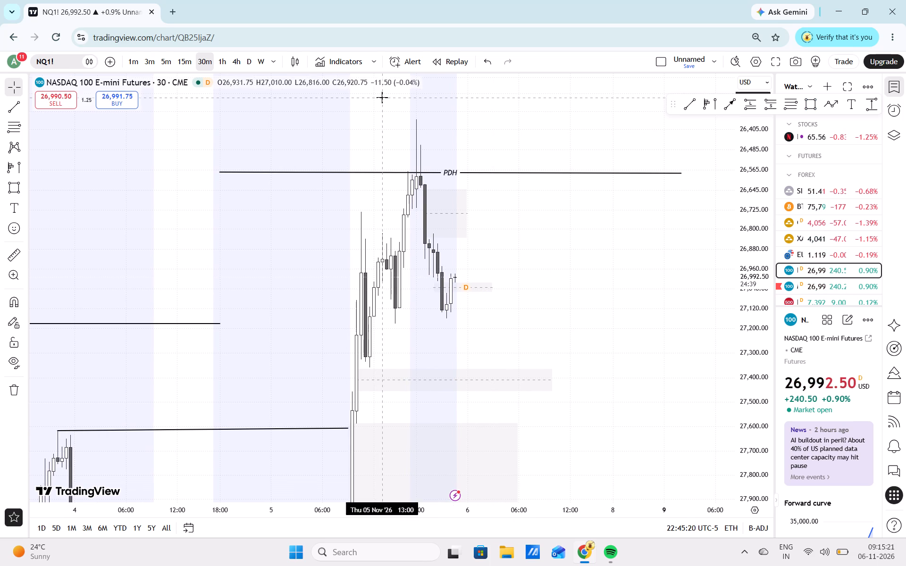
# On the 15-minute chart, draw a trendline joining the 5 November lows from 14:45 at about 27,182 to 21:45 at about 27,157.
pyautogui.click(185, 59)
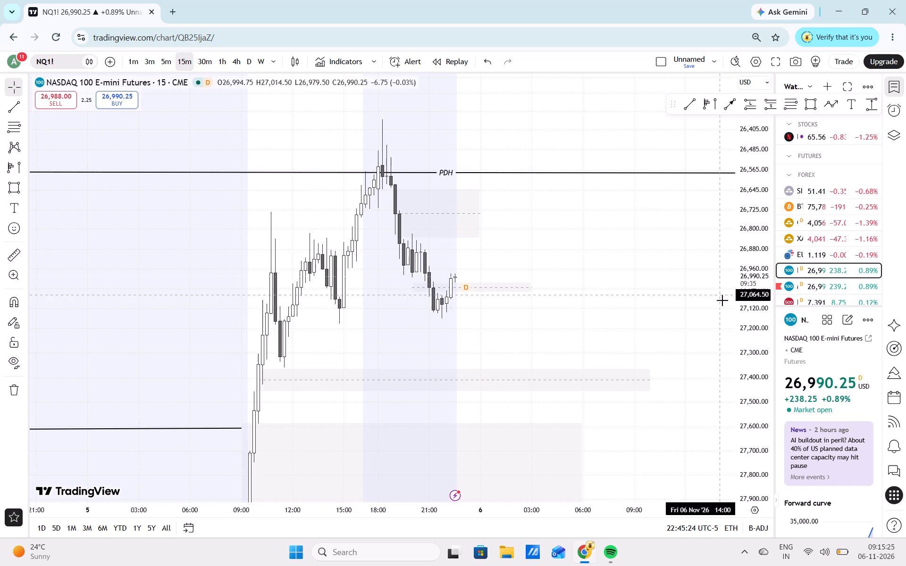
pyautogui.moveTo(760, 419); pyautogui.dragTo(756, 339)
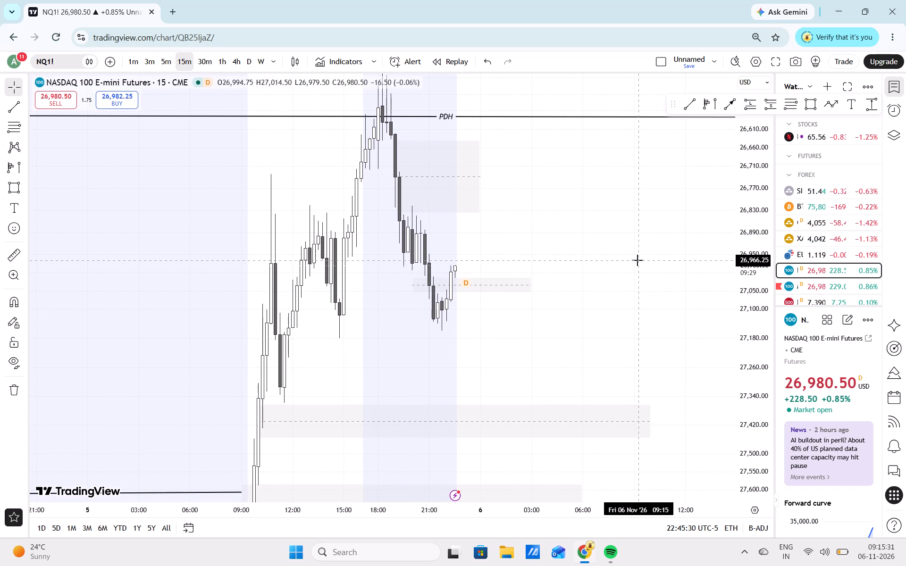
pyautogui.click(694, 107)
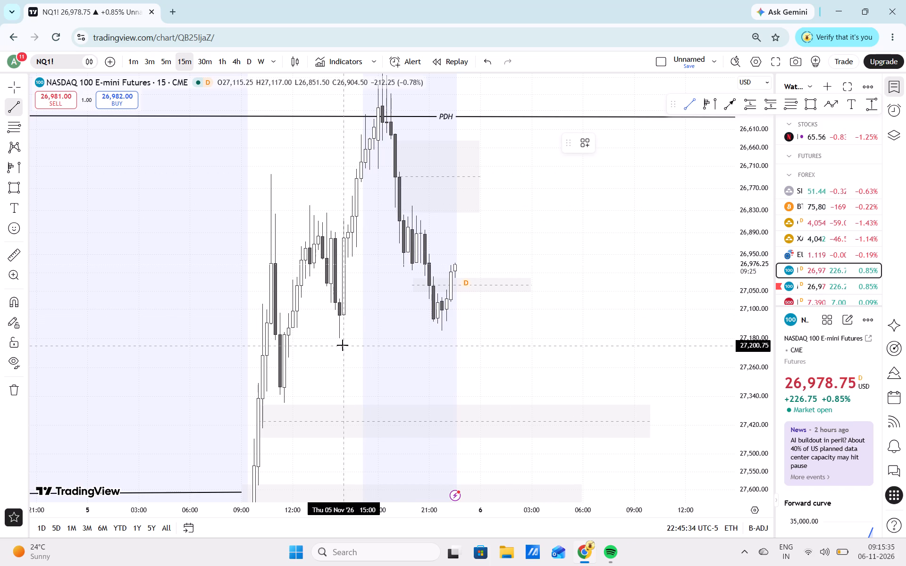
pyautogui.moveTo(340, 339); pyautogui.dragTo(439, 344)
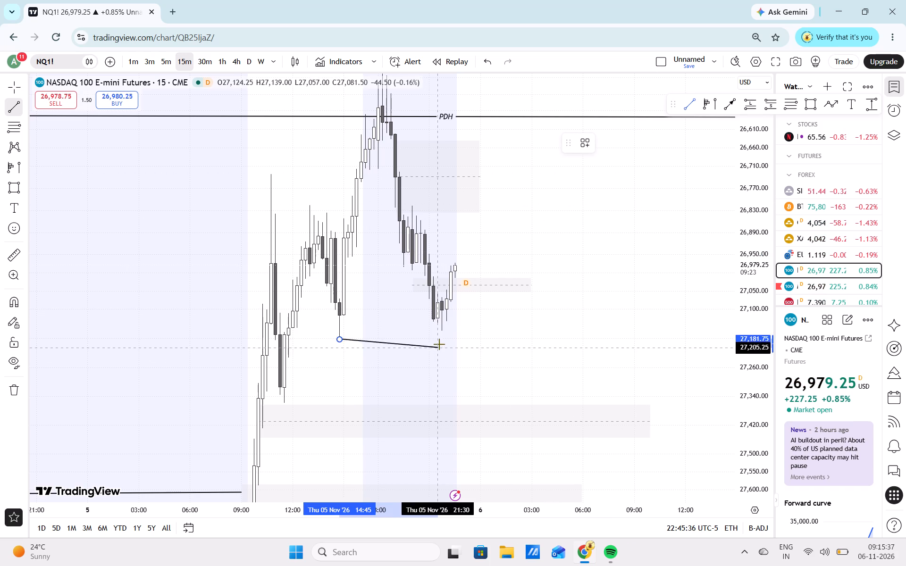
pyautogui.moveTo(439, 344); pyautogui.dragTo(442, 330)
pyautogui.click(442, 330)
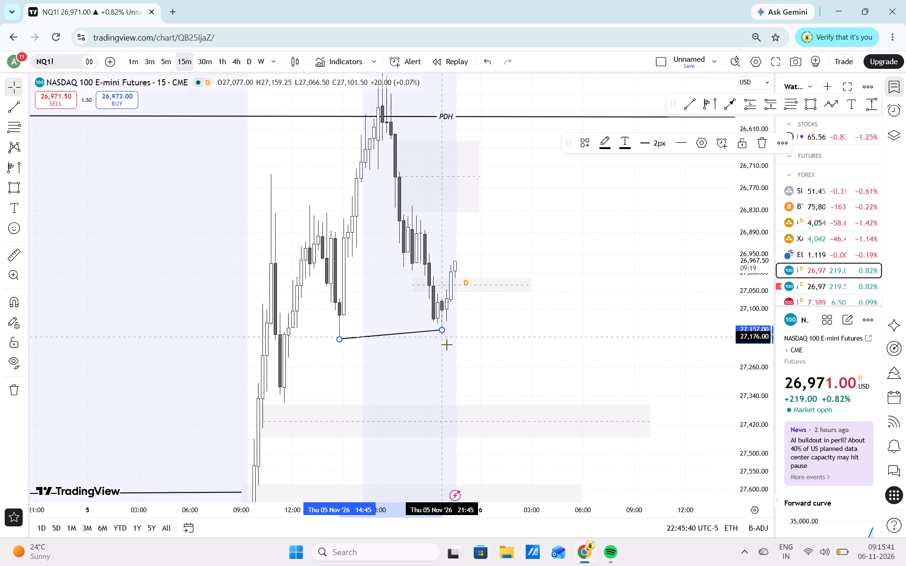
pyautogui.click(447, 345)
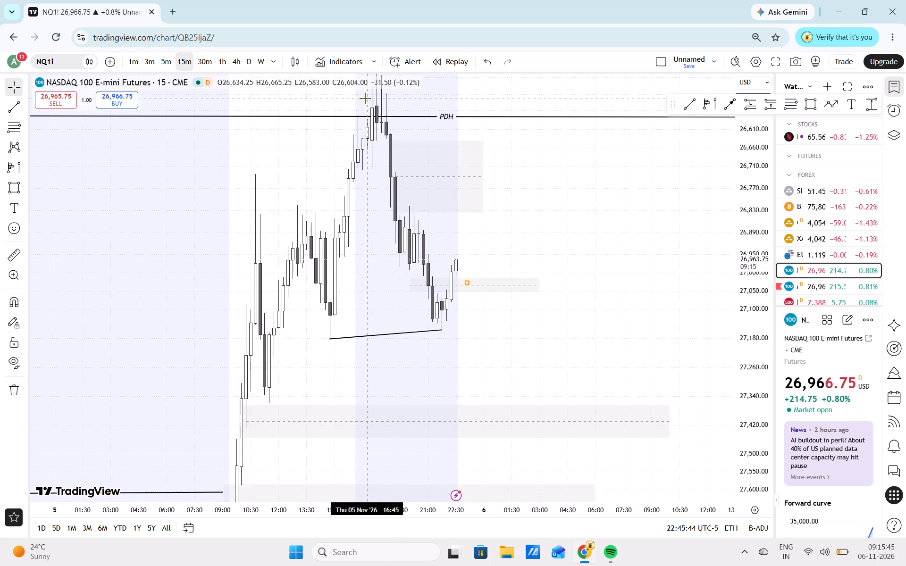
# On the 3-minute chart, draw a trendline above the falling highs from 5 November 20:03 at about 26,808 to 21:06 at about 26,909.
pyautogui.doubleClick(174, 57)
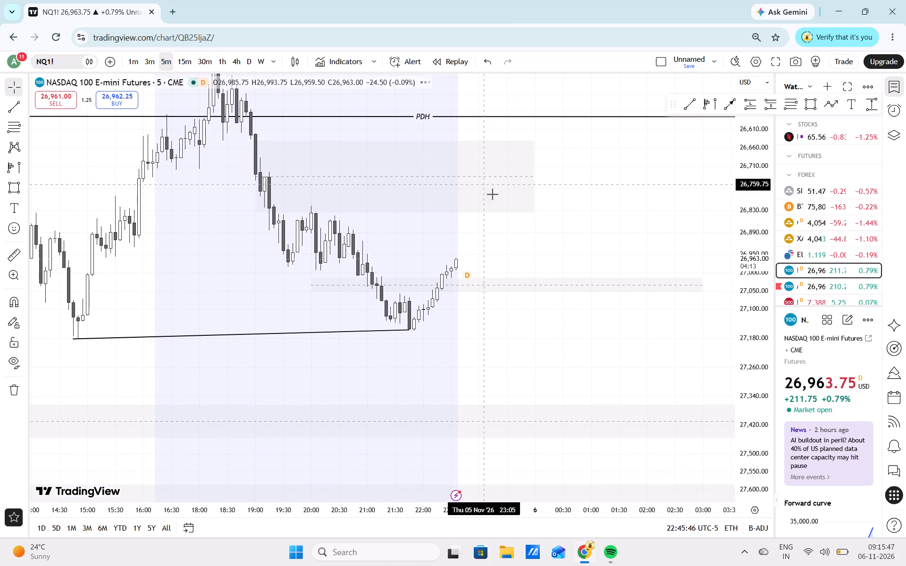
pyautogui.moveTo(753, 375); pyautogui.dragTo(738, 243)
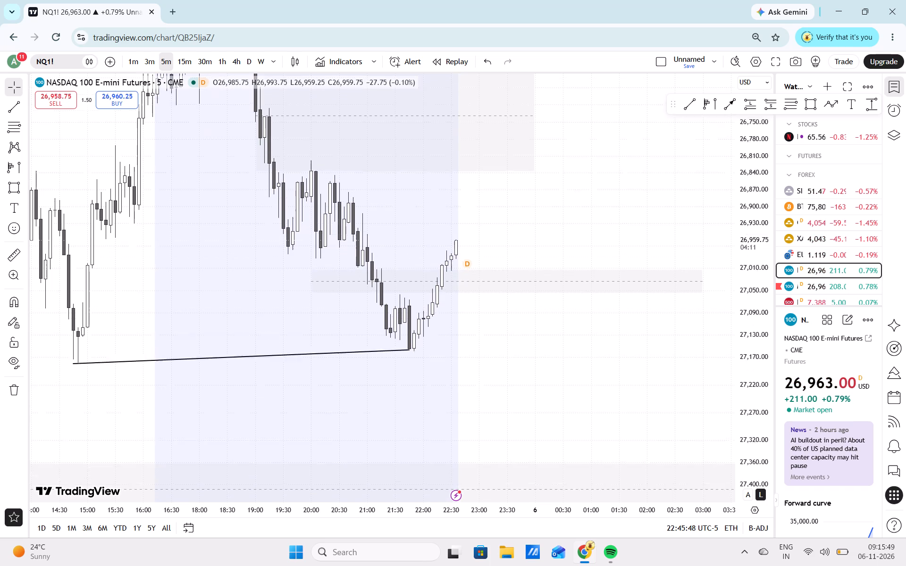
pyautogui.moveTo(738, 243); pyautogui.dragTo(717, 151)
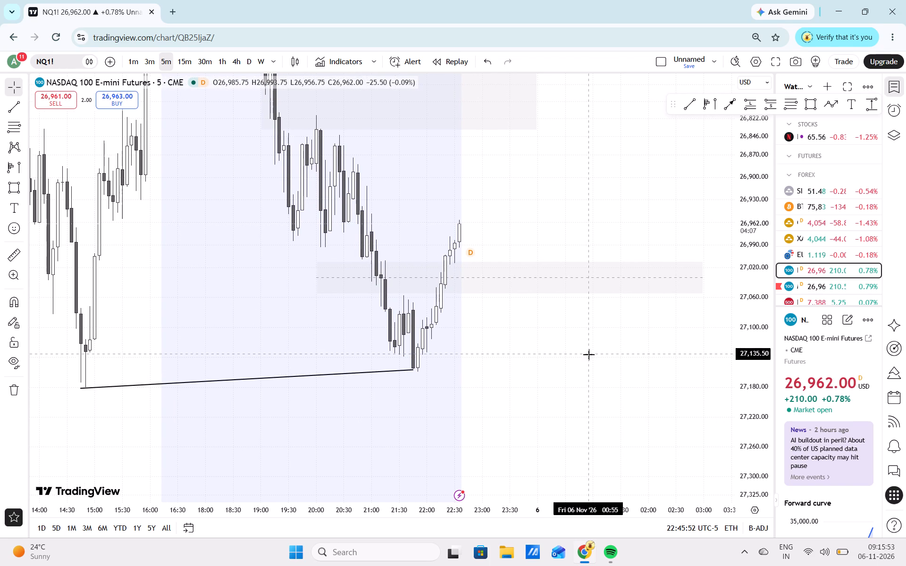
pyautogui.moveTo(519, 199); pyautogui.dragTo(501, 272)
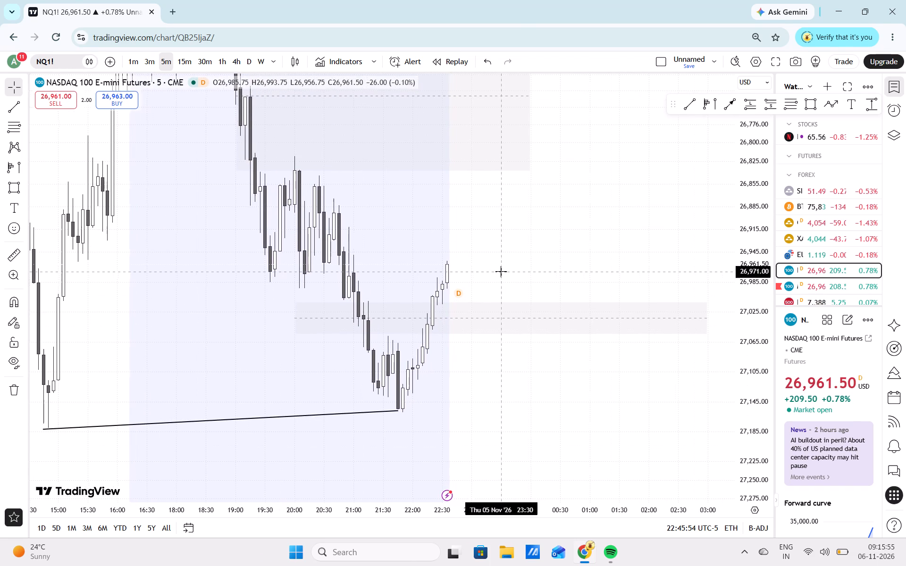
pyautogui.click(150, 67)
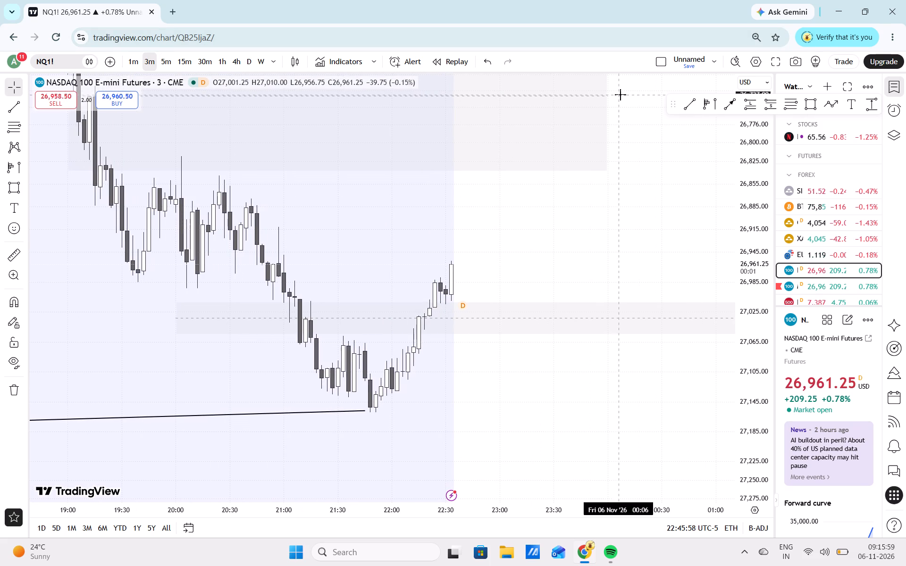
pyautogui.click(696, 105)
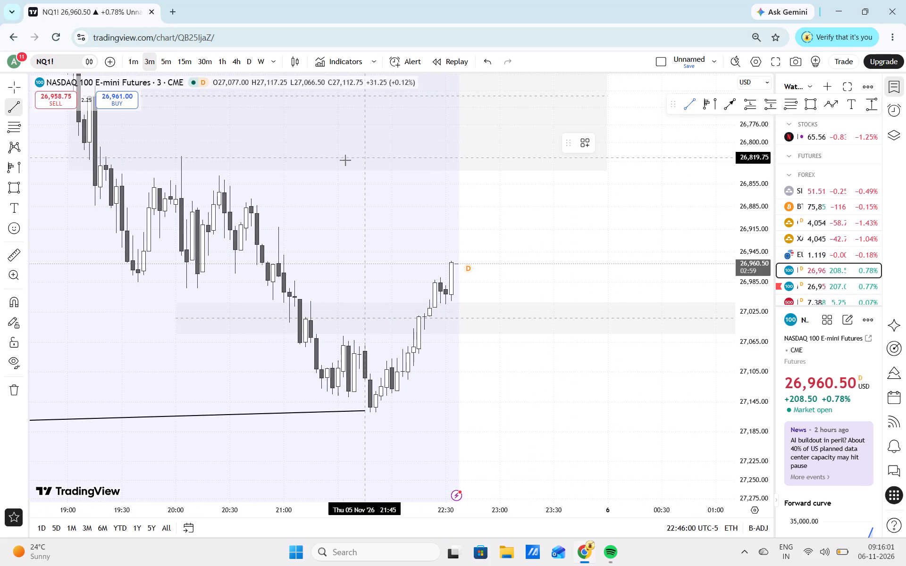
pyautogui.moveTo(182, 149); pyautogui.dragTo(269, 199)
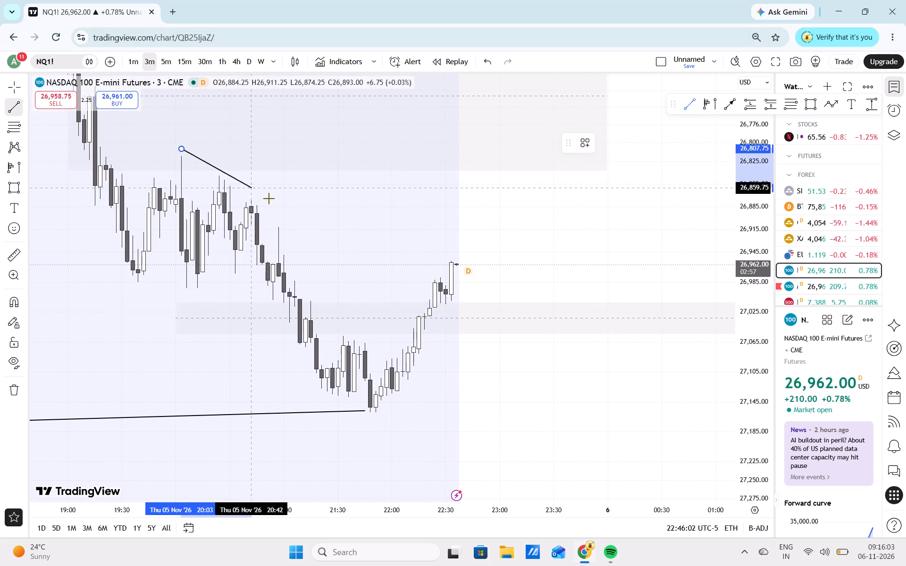
pyautogui.moveTo(269, 199); pyautogui.dragTo(295, 225)
pyautogui.click(295, 225)
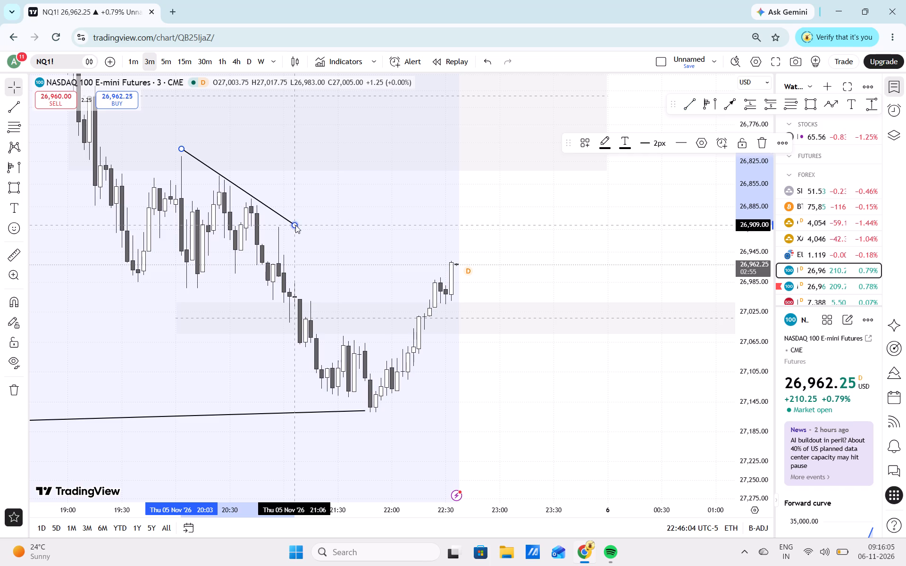
pyautogui.click(322, 206)
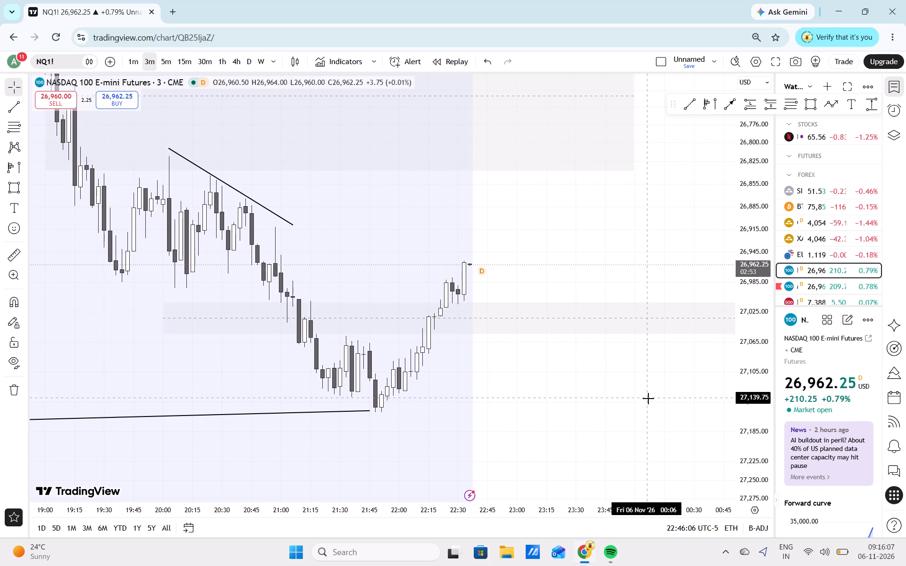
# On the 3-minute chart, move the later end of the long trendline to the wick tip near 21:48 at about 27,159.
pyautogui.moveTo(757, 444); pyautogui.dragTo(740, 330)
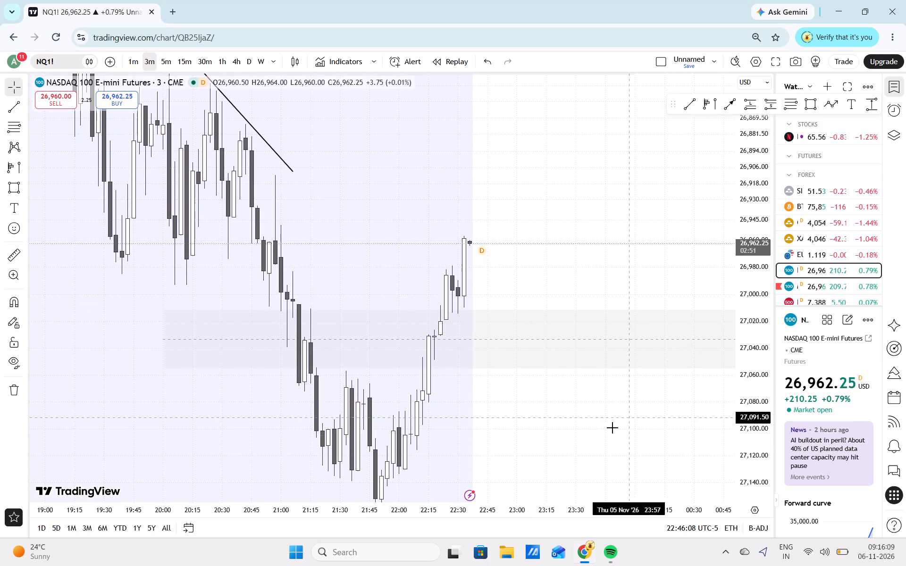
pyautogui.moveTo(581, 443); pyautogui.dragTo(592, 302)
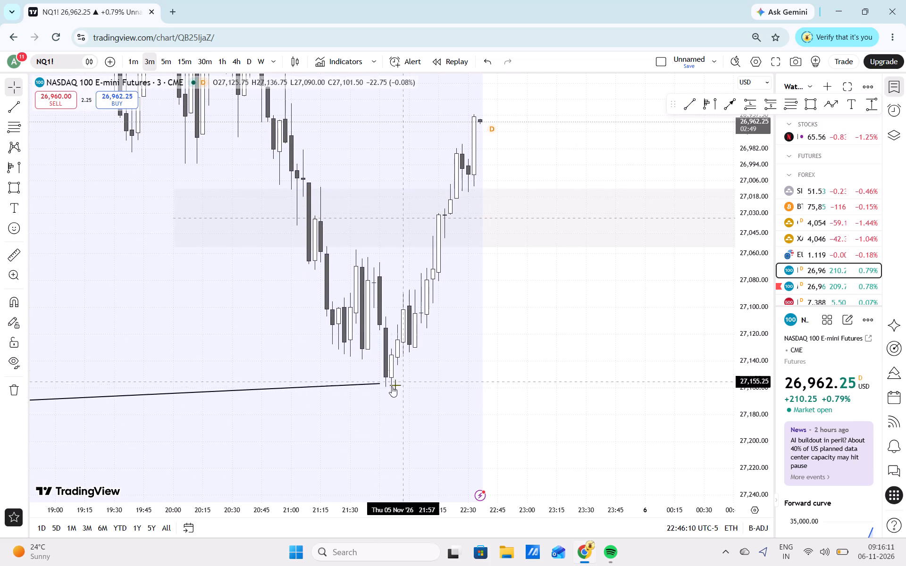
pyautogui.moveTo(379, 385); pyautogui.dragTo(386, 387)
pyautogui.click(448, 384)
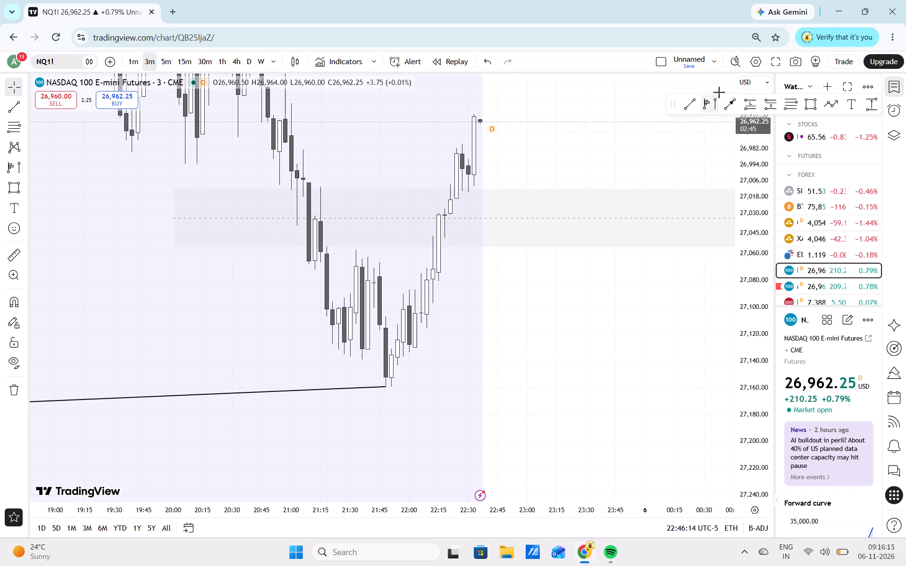
# Draw a horizontal trendline at about 27,138.75 from 5 November 21:15 to 22:36.
pyautogui.click(693, 98)
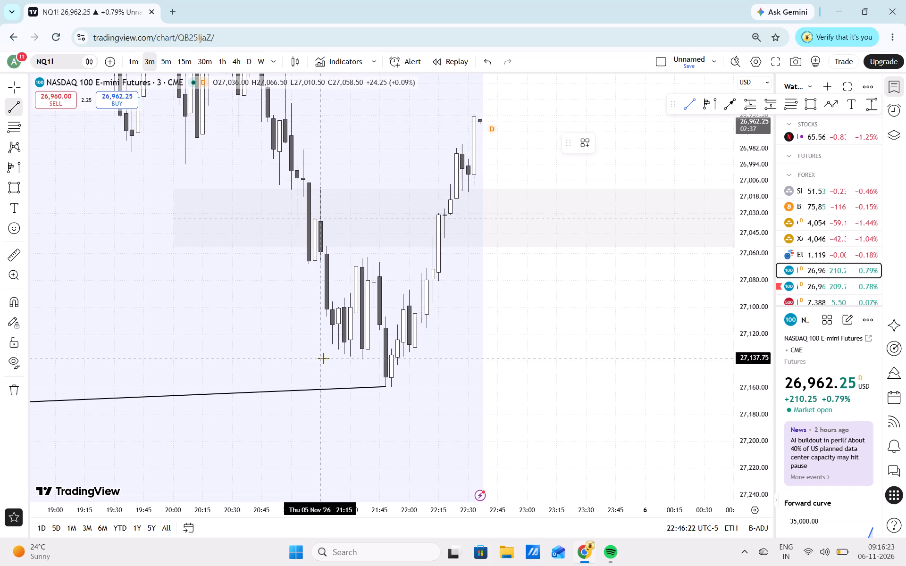
pyautogui.moveTo(324, 359); pyautogui.dragTo(488, 359)
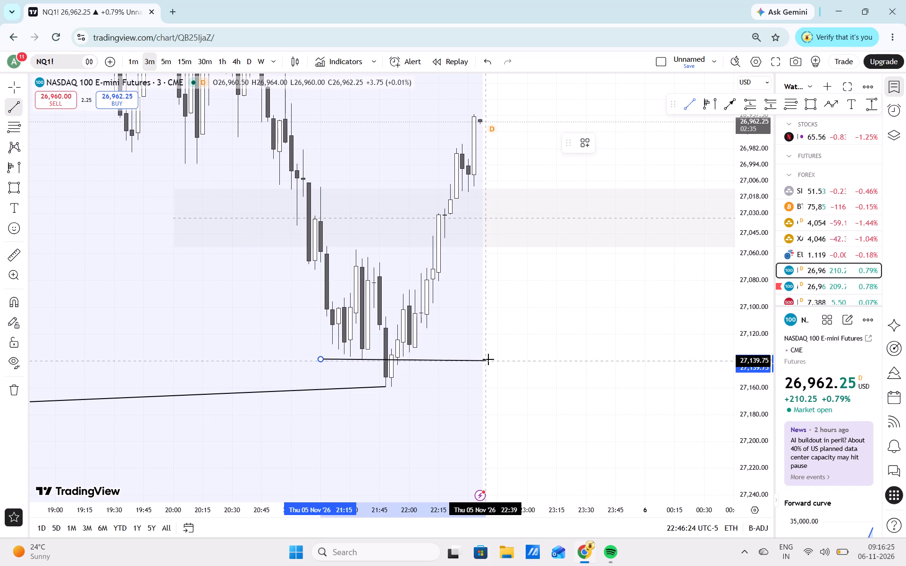
pyautogui.moveTo(488, 359); pyautogui.dragTo(483, 359)
pyautogui.click(483, 359)
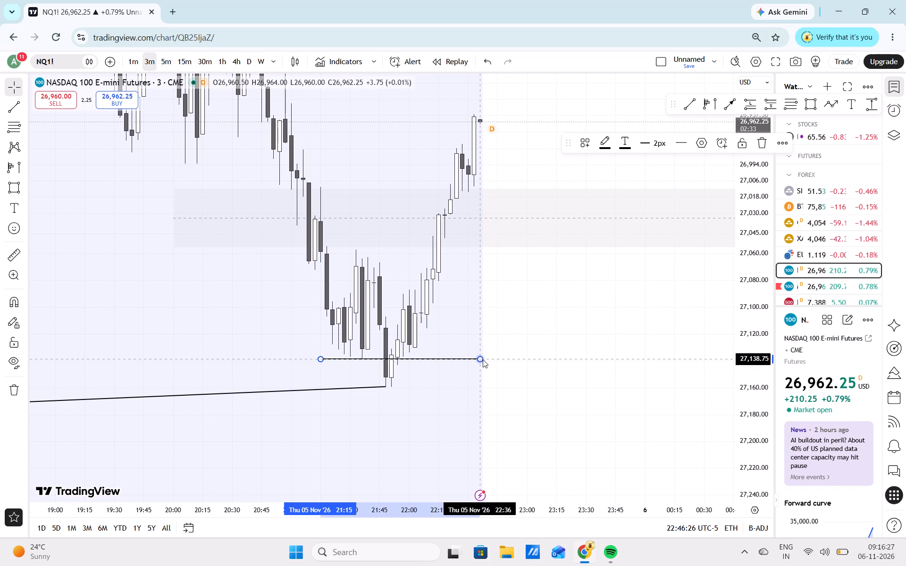
# Label the new horizontal trendline with the text LQ SWEEP.
pyautogui.doubleClick(483, 359)
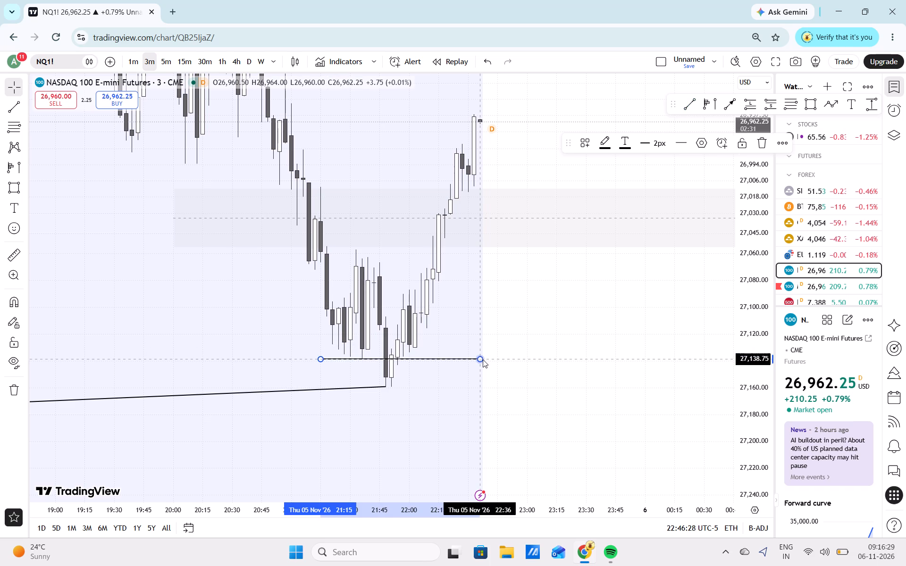
pyautogui.doubleClick(483, 359)
pyautogui.write('LQ SWEEO')
pyautogui.press('BackSpace')
pyautogui.press('p')
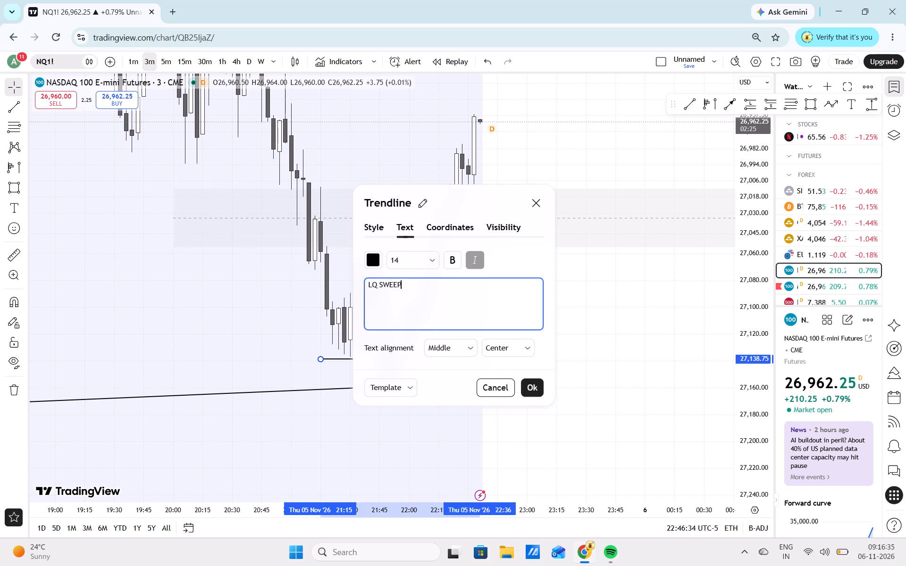
pyautogui.click(532, 389)
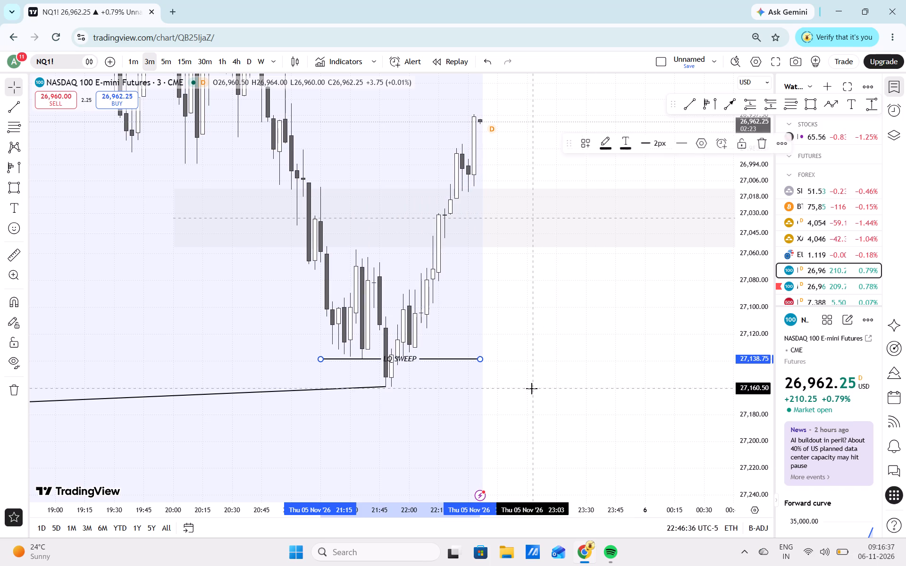
pyautogui.click(532, 389)
# Extend the later end of the LQ SWEEP line horizontally to about 22:54.
pyautogui.moveTo(473, 360); pyautogui.dragTo(495, 360)
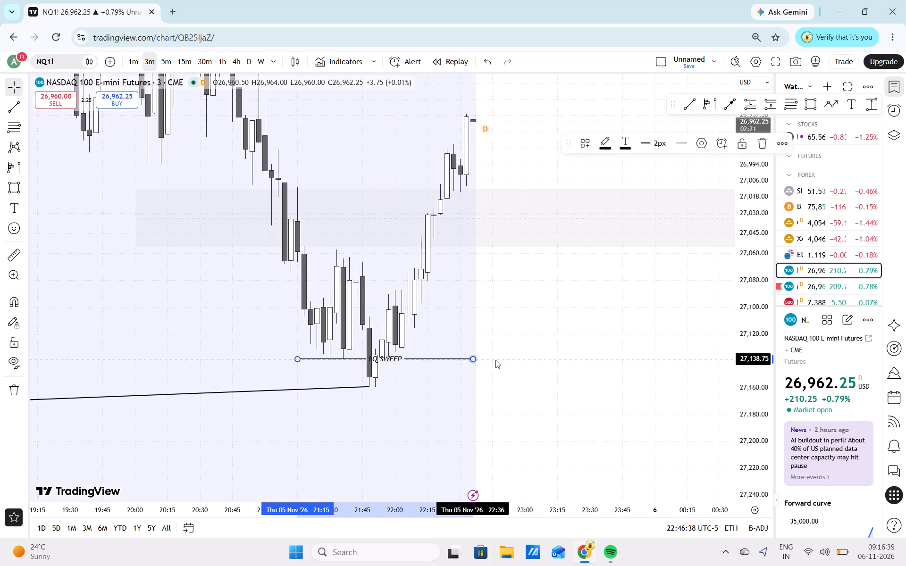
pyautogui.moveTo(495, 360); pyautogui.dragTo(511, 359)
pyautogui.click(511, 359)
pyautogui.click(515, 334)
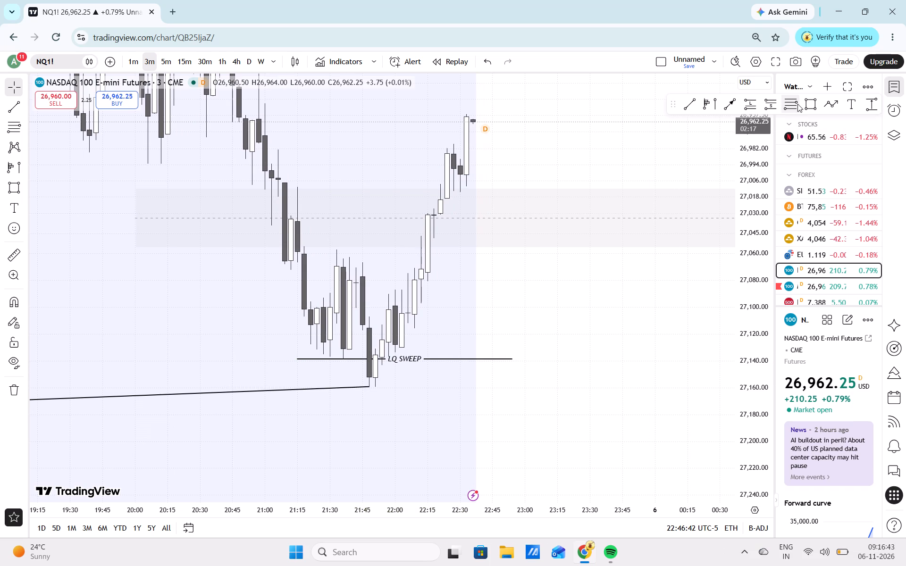
# On the 1-minute chart, move the later end of the long trendline to 21:50 at about 27,159.50.
pyautogui.click(136, 66)
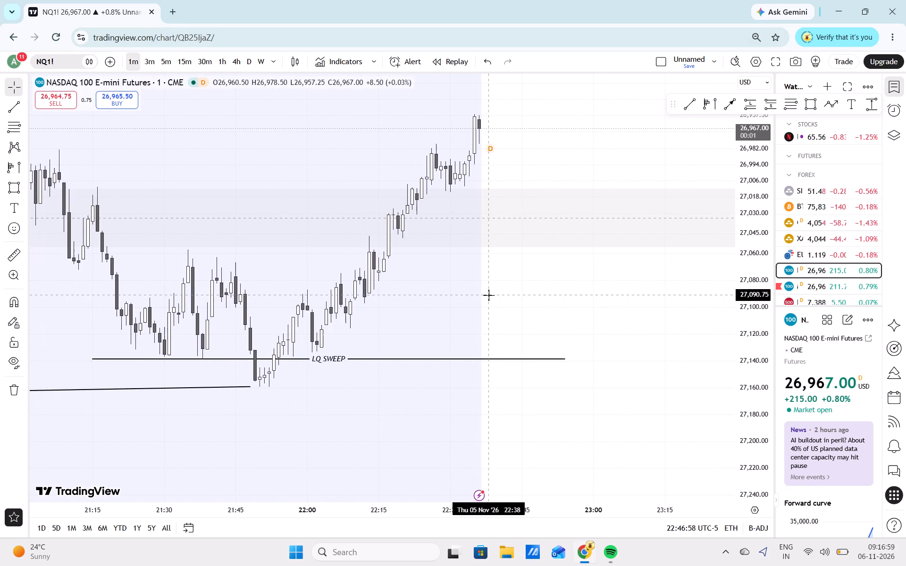
pyautogui.moveTo(278, 390); pyautogui.dragTo(284, 390)
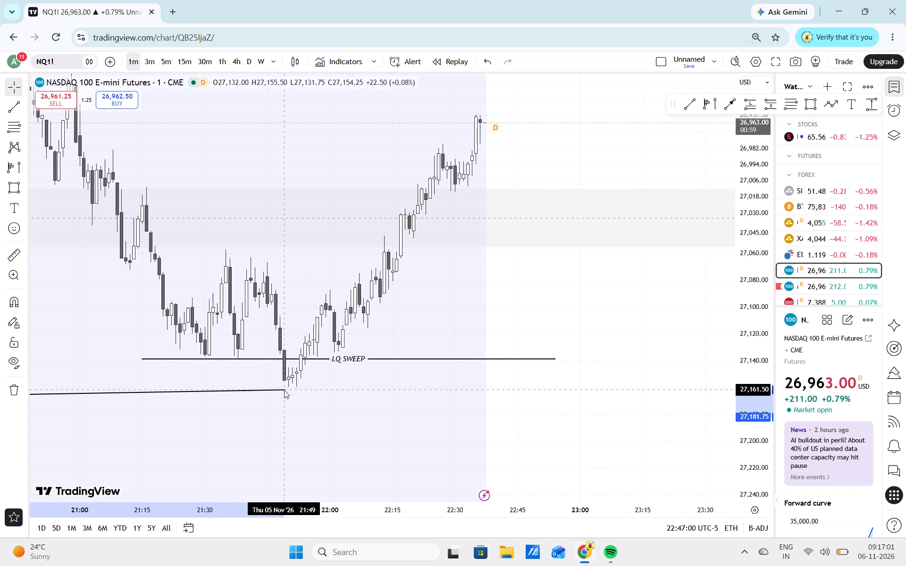
pyautogui.moveTo(284, 390); pyautogui.dragTo(287, 387)
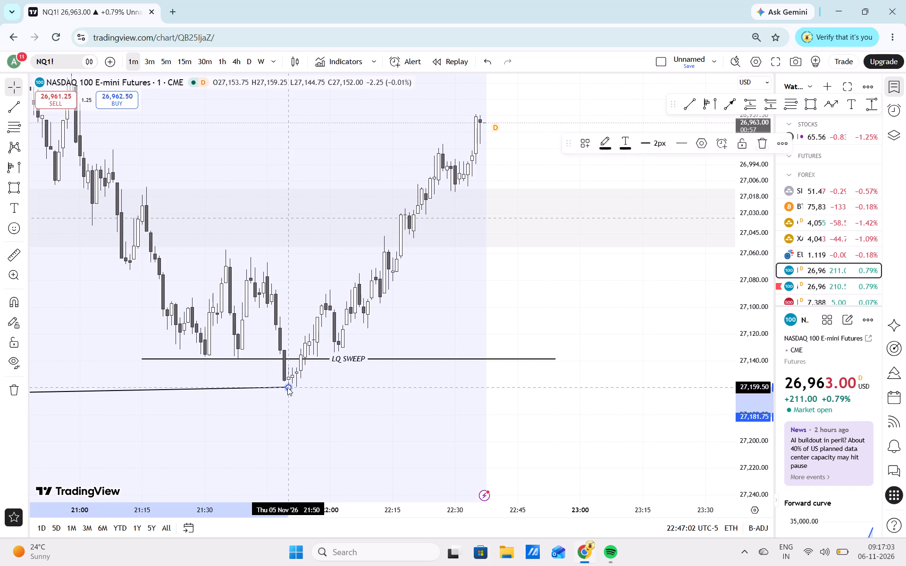
pyautogui.click(332, 391)
# Shift the descending trendline slightly later so it runs from 20:05 at about 26,808 to 21:08 at about 26,909.
pyautogui.moveTo(285, 298); pyautogui.dragTo(314, 317)
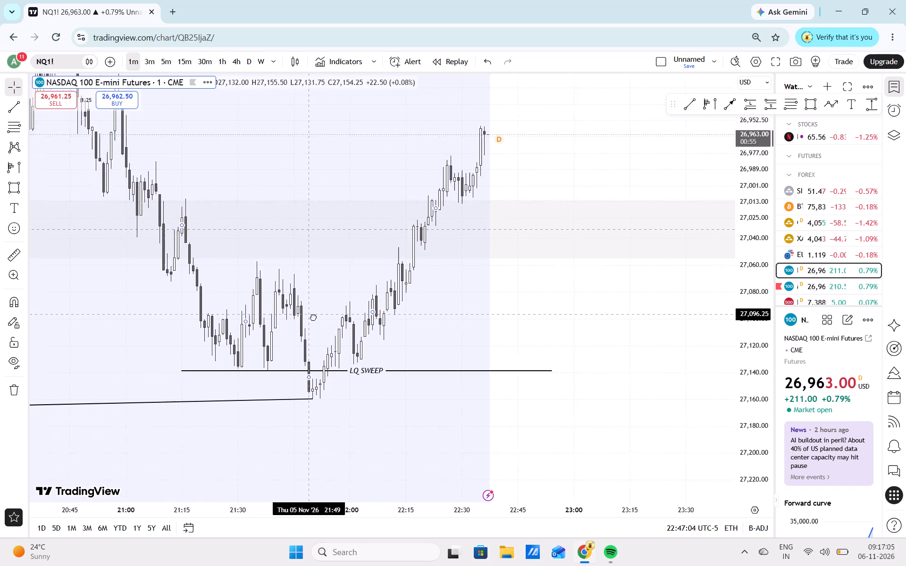
pyautogui.moveTo(314, 317); pyautogui.dragTo(318, 323)
pyautogui.moveTo(448, 326); pyautogui.dragTo(509, 325)
pyautogui.hscroll(-1, 509, 325)
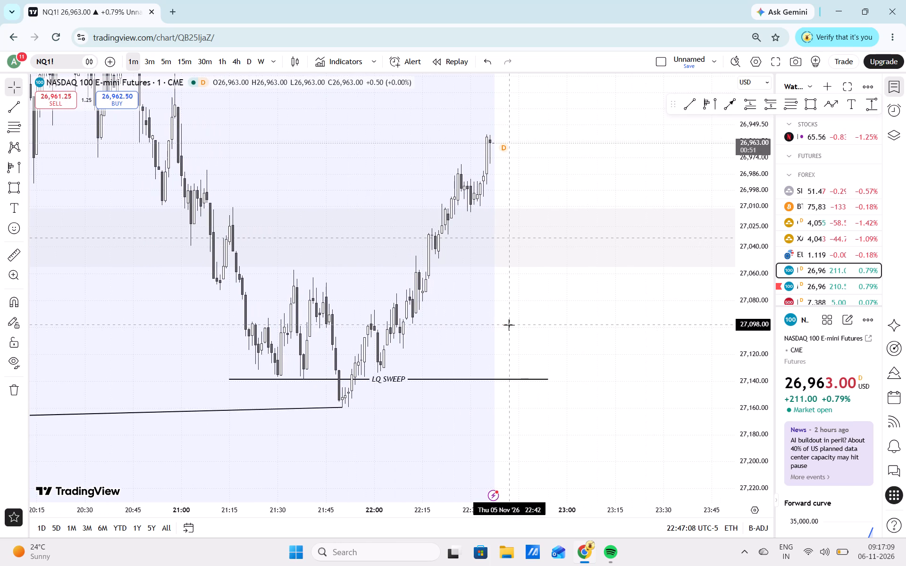
pyautogui.moveTo(477, 321); pyautogui.dragTo(531, 379)
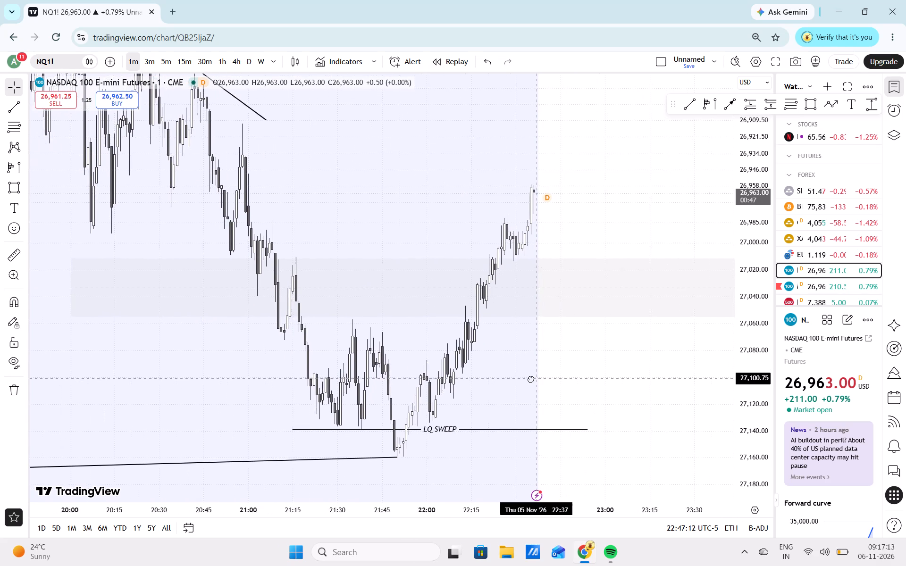
pyautogui.moveTo(531, 379); pyautogui.dragTo(540, 311)
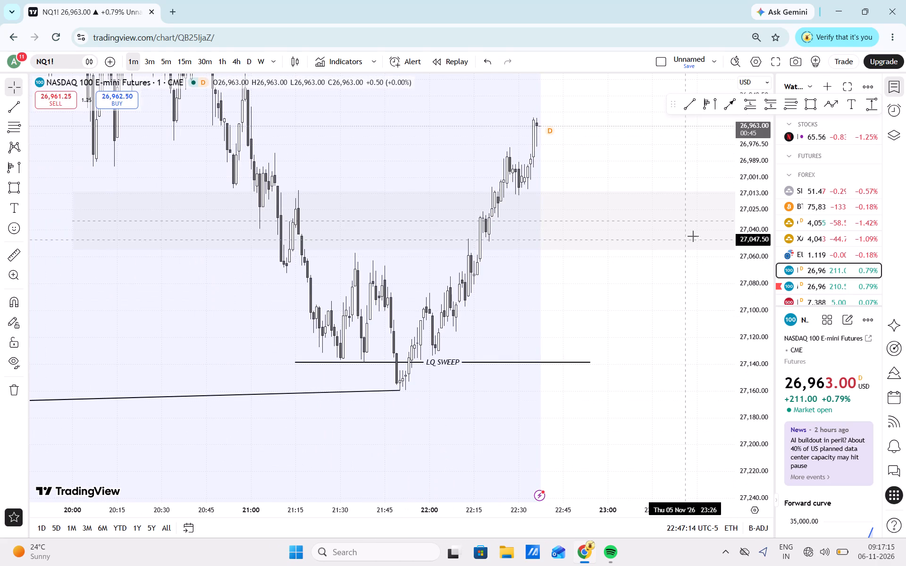
pyautogui.moveTo(748, 208); pyautogui.dragTo(753, 323)
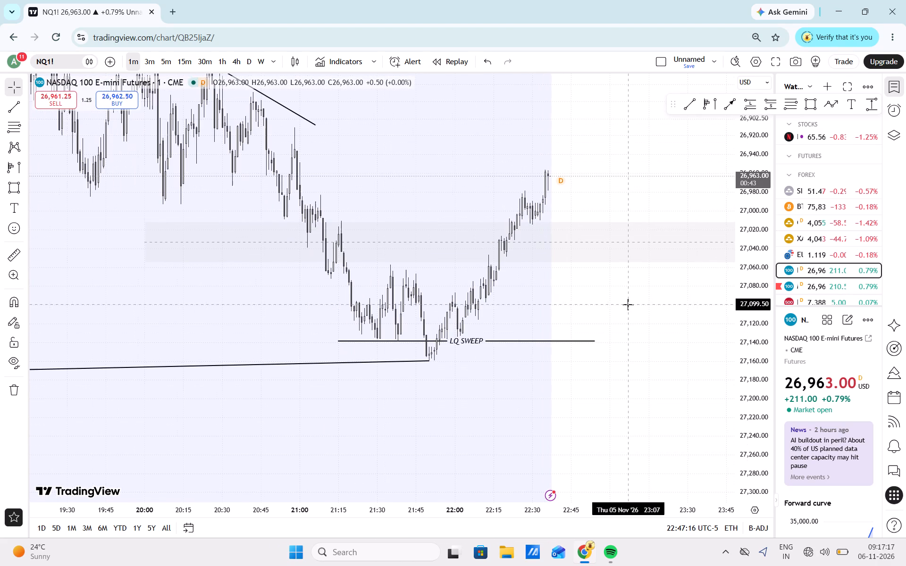
pyautogui.moveTo(563, 299); pyautogui.dragTo(530, 400)
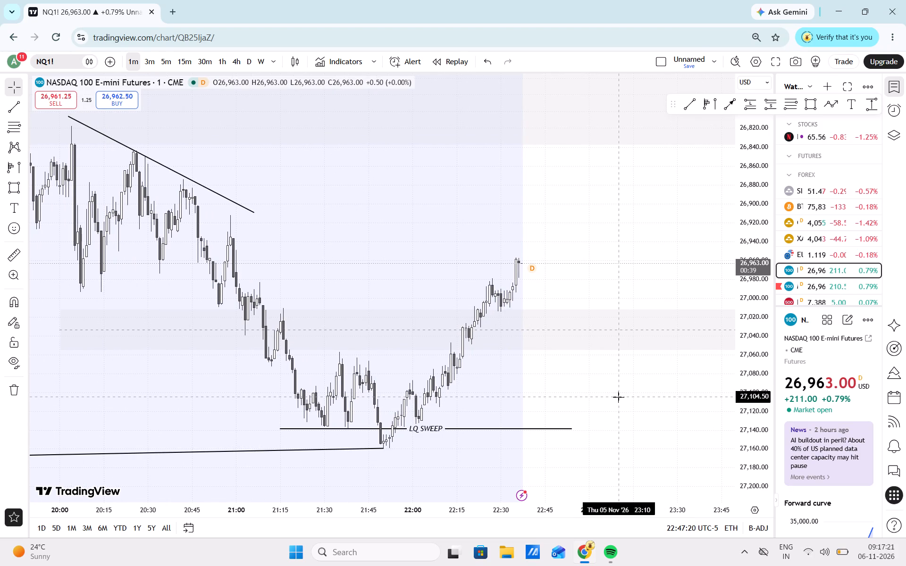
pyautogui.moveTo(547, 368); pyautogui.dragTo(576, 386)
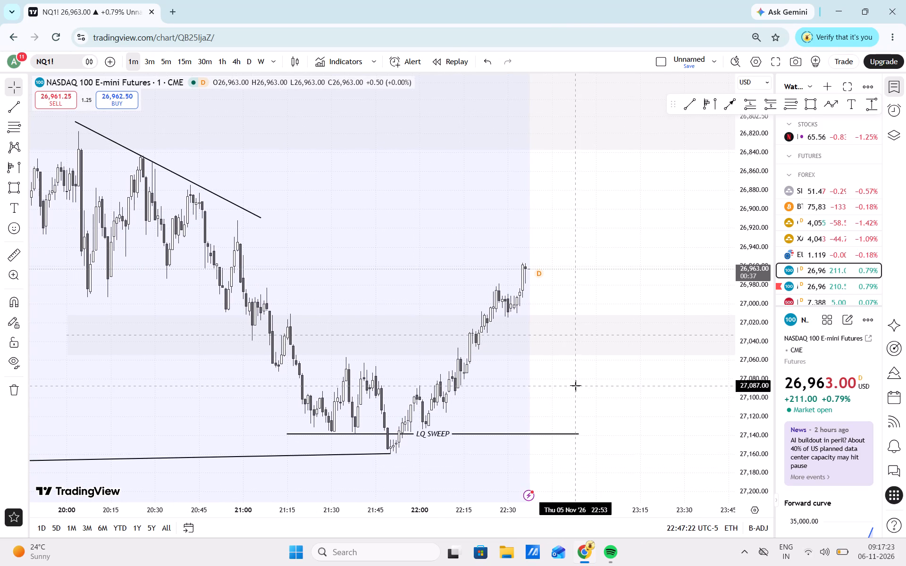
pyautogui.moveTo(206, 190); pyautogui.dragTo(210, 188)
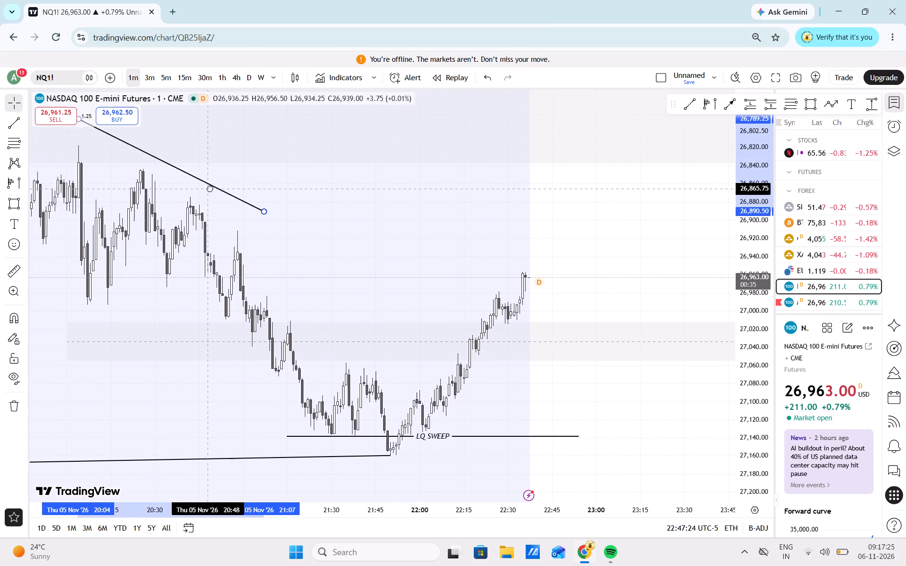
pyautogui.moveTo(210, 188); pyautogui.dragTo(210, 208)
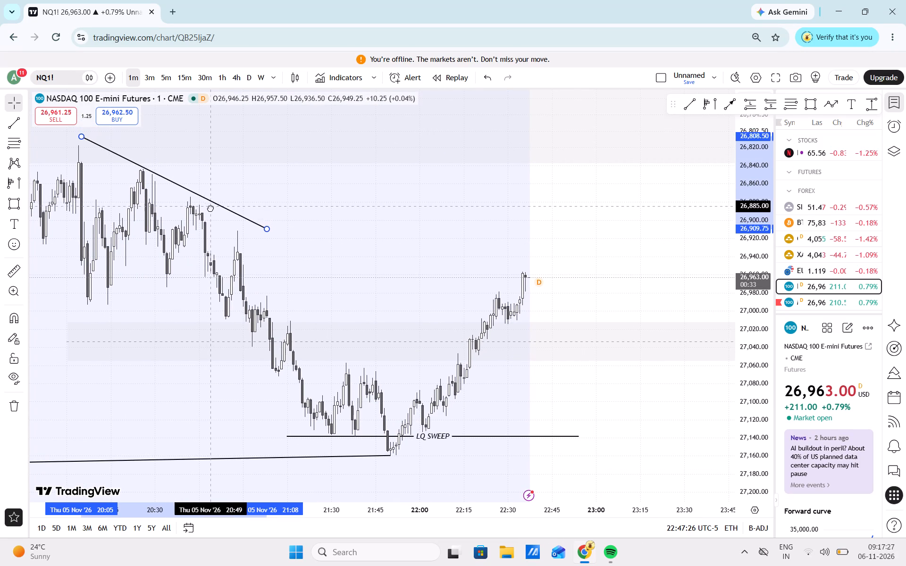
pyautogui.moveTo(210, 208); pyautogui.dragTo(212, 206)
pyautogui.click(286, 184)
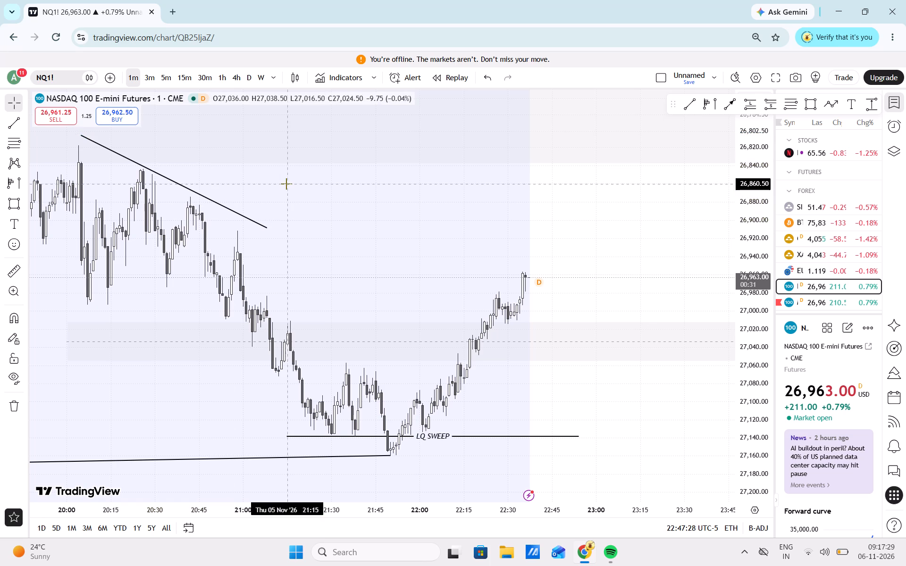
# Place a short position on the 1-minute chart with its entry at 22:25 at about 27,005.
pyautogui.click(477, 324)
pyautogui.moveTo(622, 290); pyautogui.dragTo(567, 286)
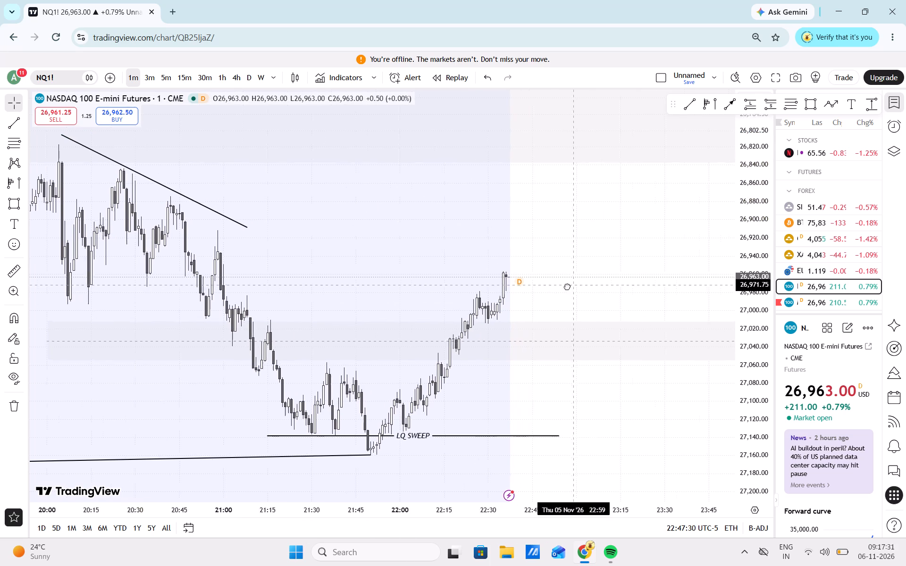
pyautogui.moveTo(567, 286); pyautogui.dragTo(544, 291)
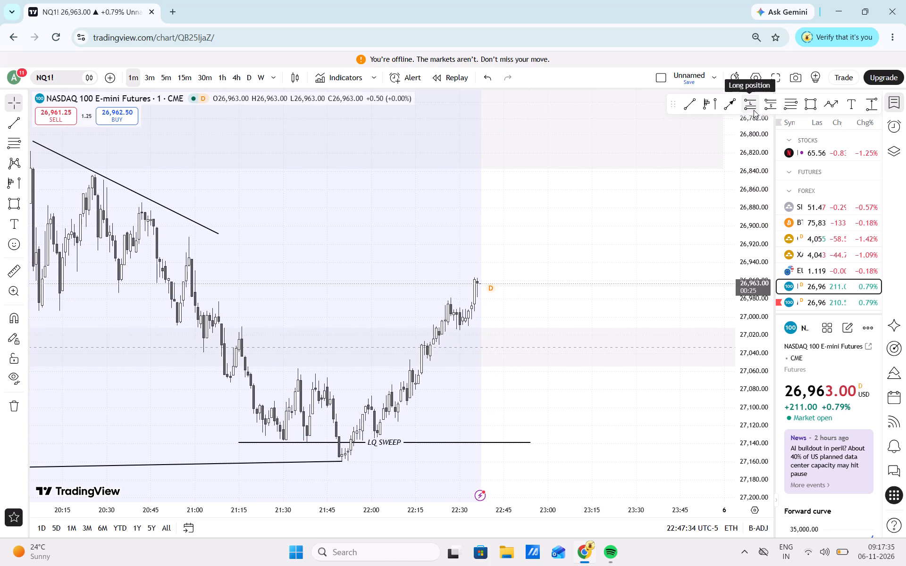
pyautogui.click(778, 106)
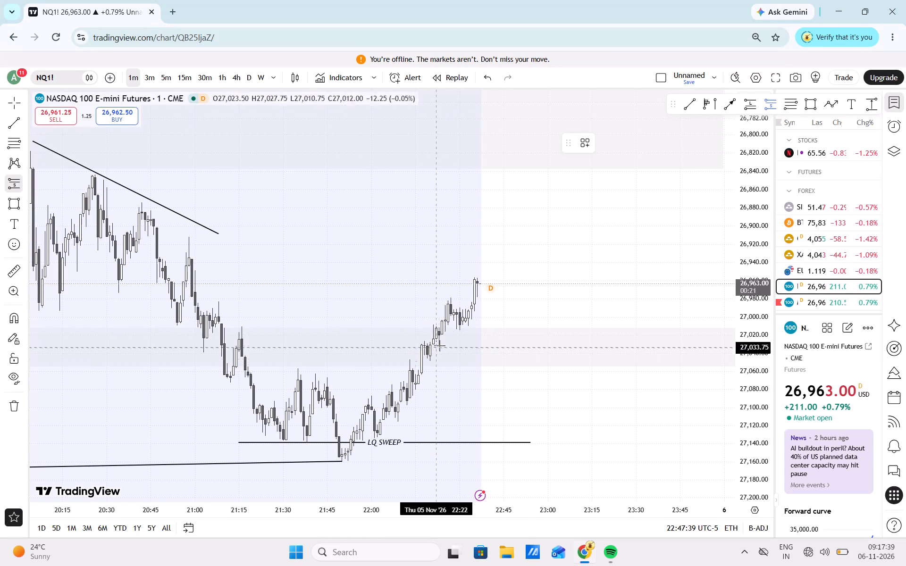
pyautogui.click(446, 322)
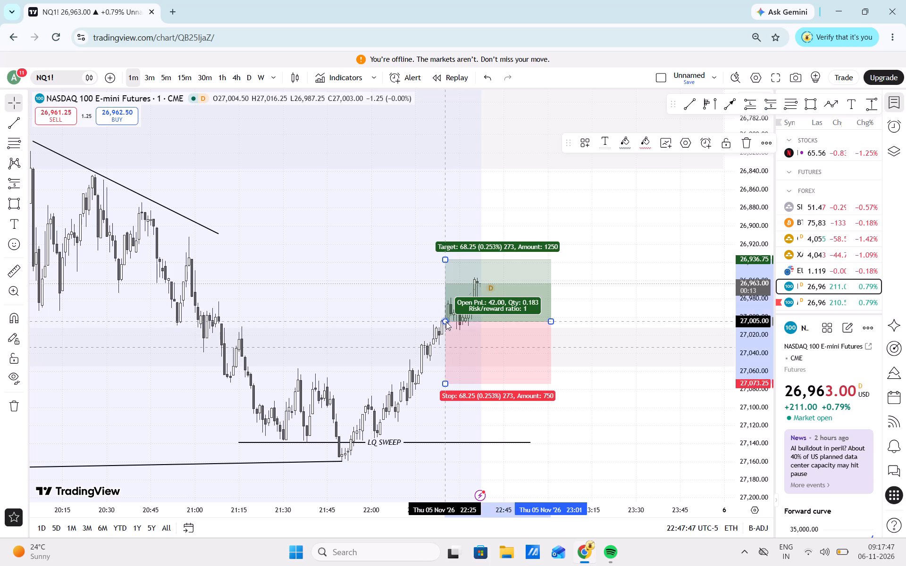
# Adjust the short position's stop level to about 27,063.50 and its target level to about 26,872.
pyautogui.moveTo(446, 384); pyautogui.dragTo(450, 378)
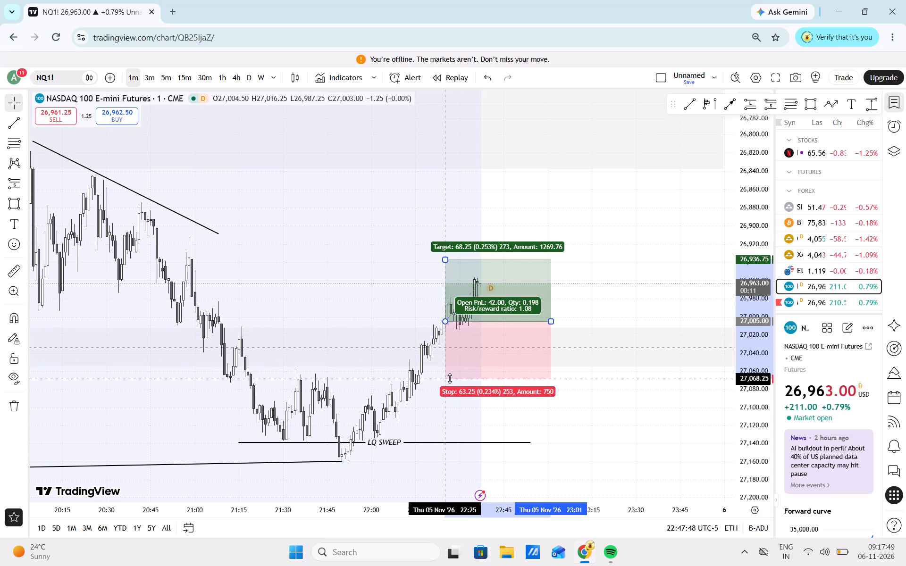
pyautogui.moveTo(450, 378); pyautogui.dragTo(453, 373)
pyautogui.moveTo(446, 258); pyautogui.dragTo(446, 198)
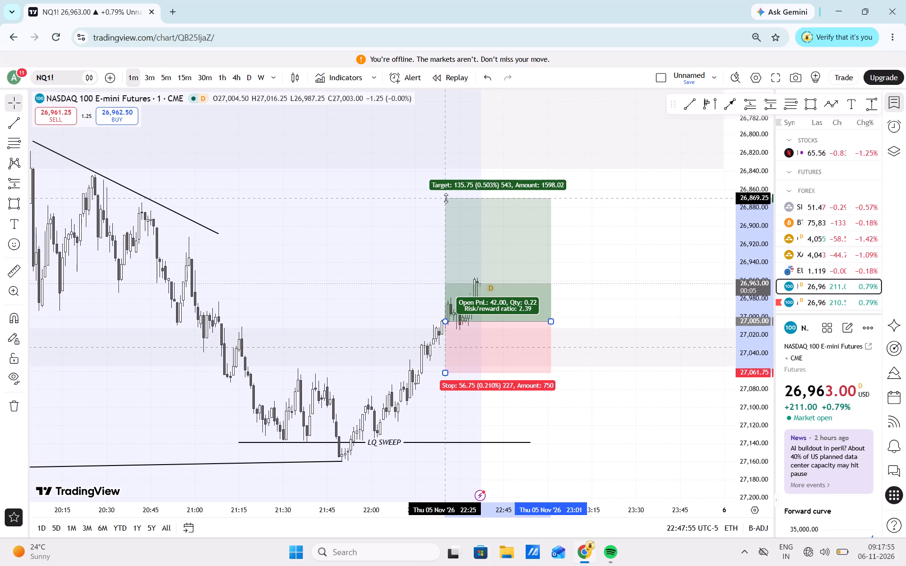
pyautogui.moveTo(446, 198); pyautogui.dragTo(444, 189)
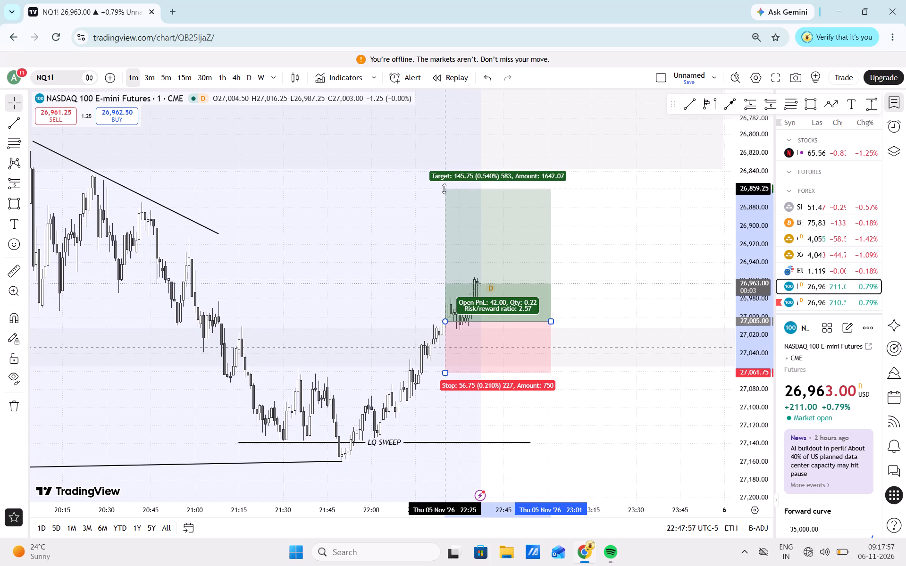
pyautogui.moveTo(444, 189); pyautogui.dragTo(442, 193)
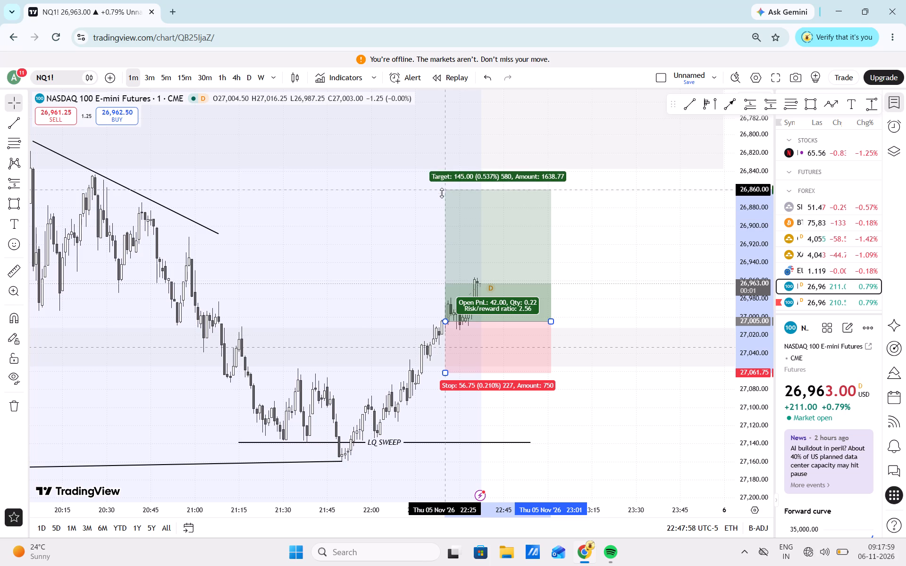
pyautogui.moveTo(442, 193); pyautogui.dragTo(438, 200)
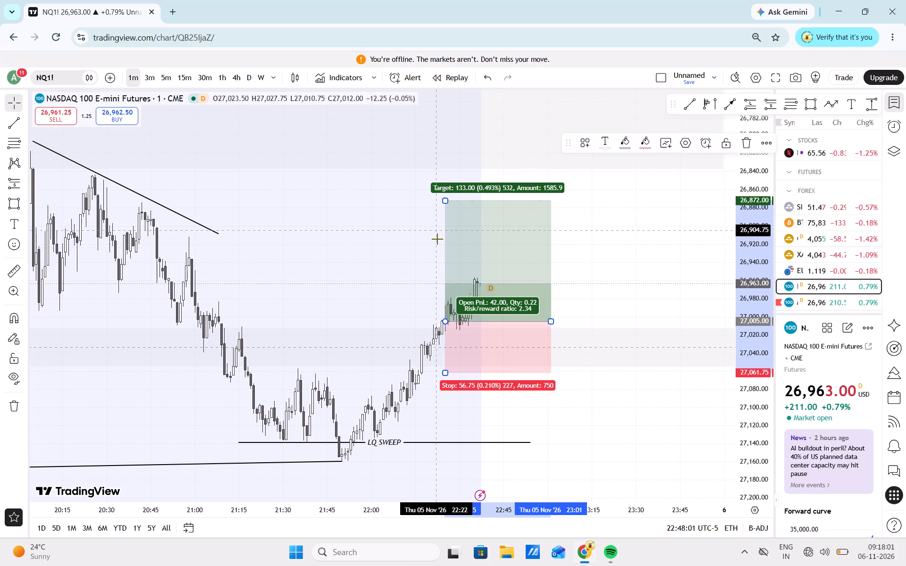
pyautogui.click(444, 371)
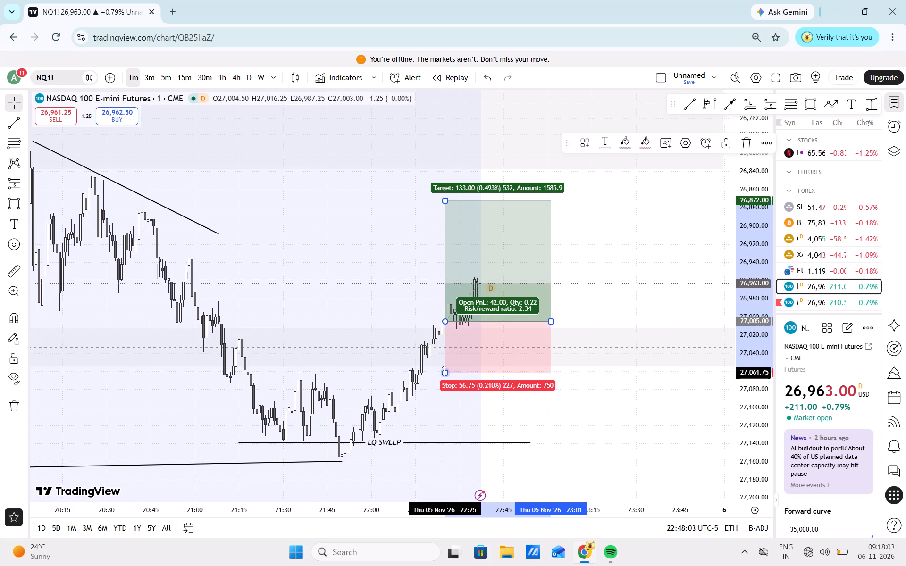
pyautogui.click(615, 264)
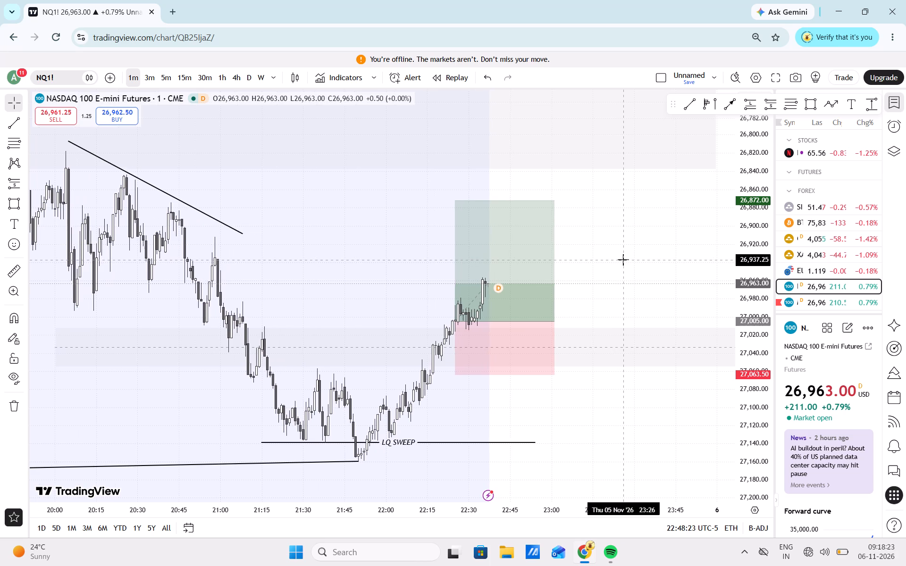
# Draw a rectangle from 5 November 21:44 at about 27,101 to 22:46 at about 27,142.75.
pyautogui.moveTo(517, 425); pyautogui.dragTo(551, 408)
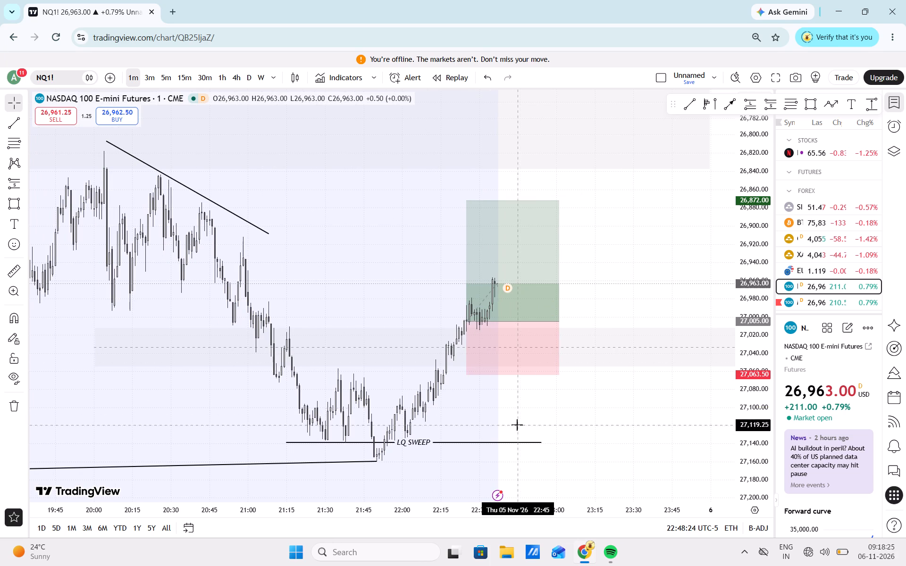
pyautogui.moveTo(551, 408); pyautogui.dragTo(598, 390)
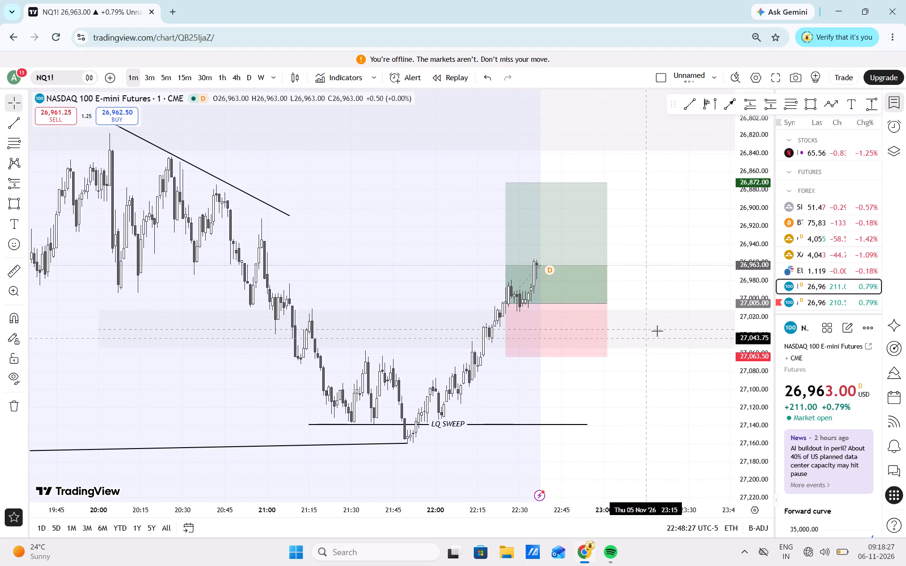
pyautogui.click(810, 108)
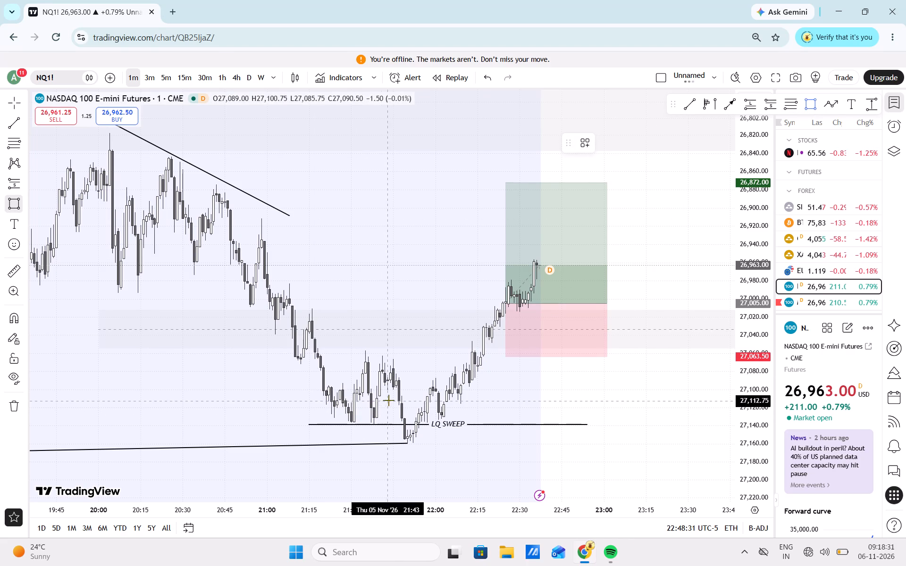
pyautogui.moveTo(391, 391); pyautogui.dragTo(469, 419)
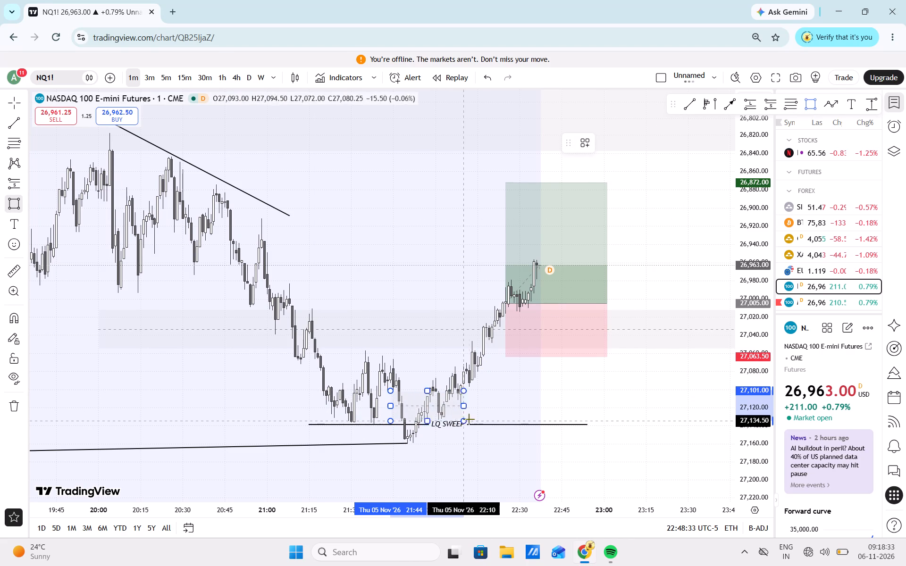
pyautogui.moveTo(469, 419); pyautogui.dragTo(538, 427)
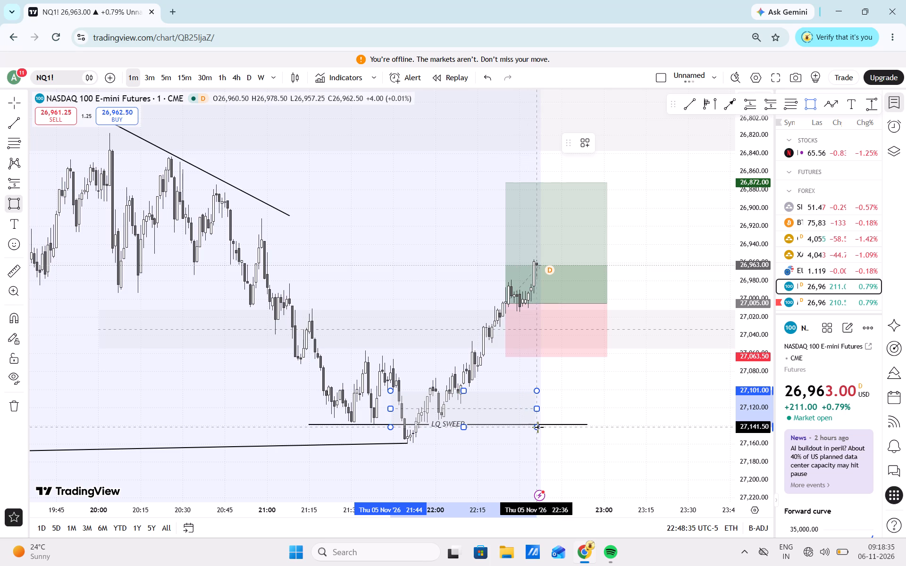
pyautogui.moveTo(538, 427); pyautogui.dragTo(552, 428)
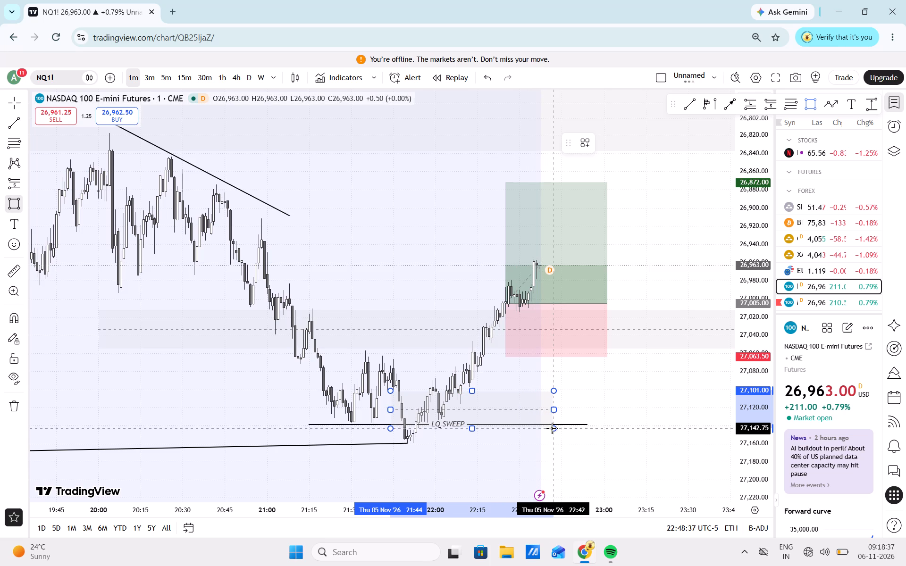
pyautogui.moveTo(552, 428); pyautogui.dragTo(563, 428)
pyautogui.click(563, 428)
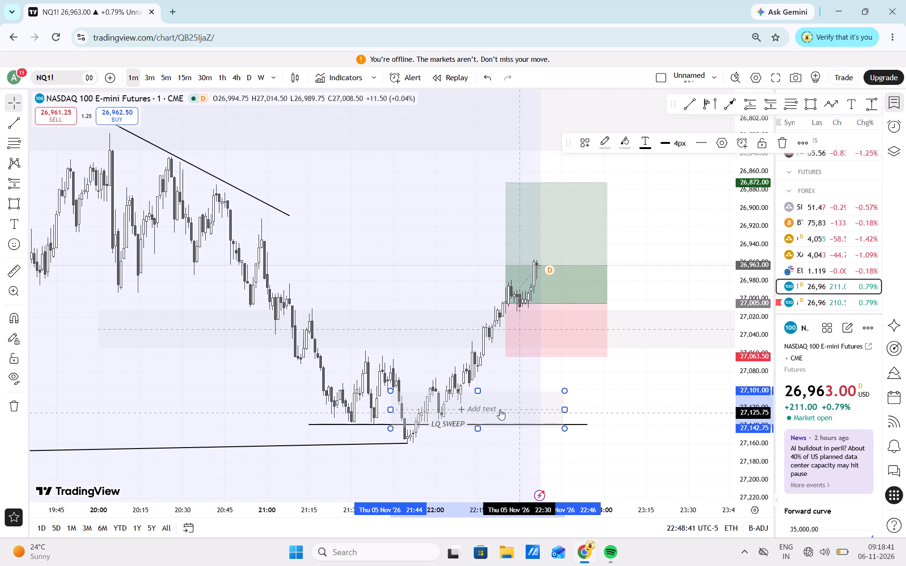
# Label the new rectangle above the LQ SWEEP line with the text IFVG.
pyautogui.doubleClick(492, 406)
pyautogui.write('IFVG')
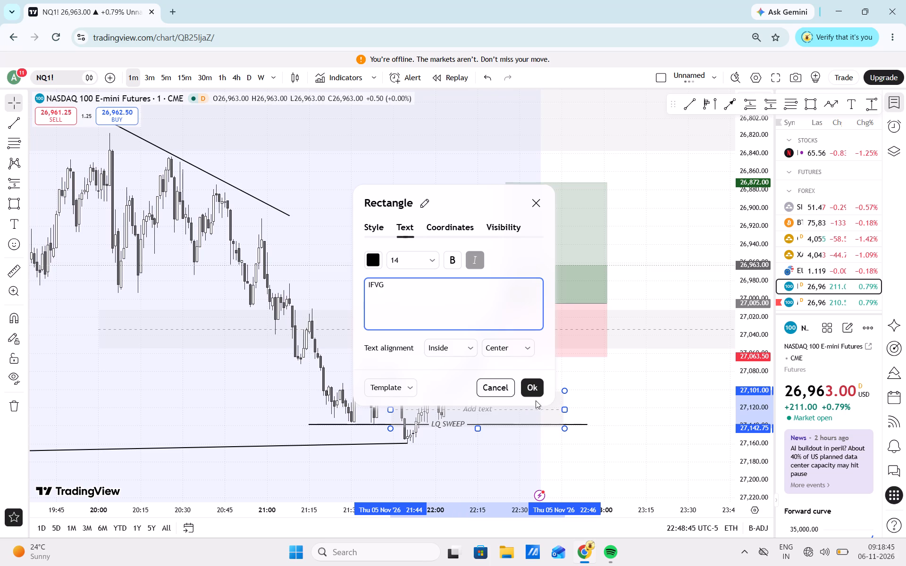
pyautogui.click(530, 389)
pyautogui.click(599, 394)
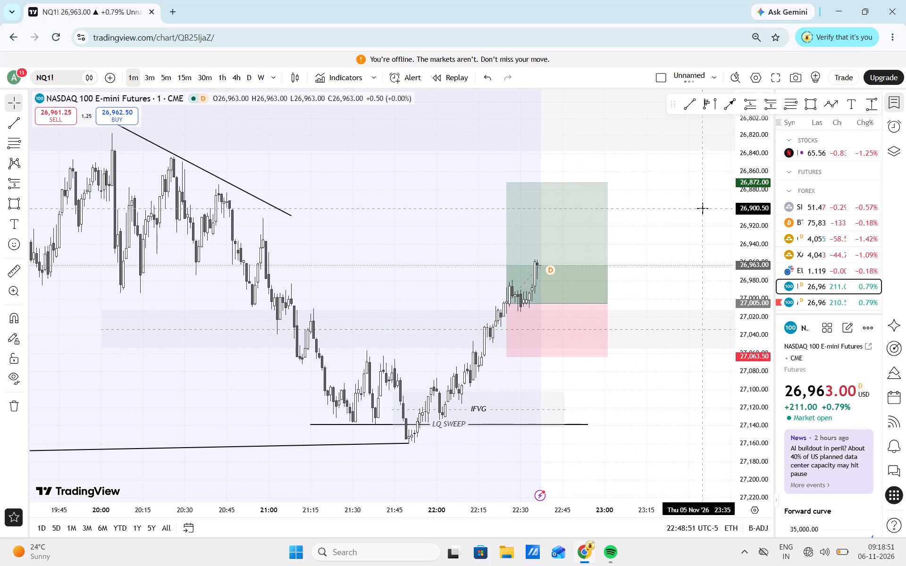
# Draw a horizontal trendline at about 27,056 from 5 November 21:35 to about 23:07.
pyautogui.click(688, 108)
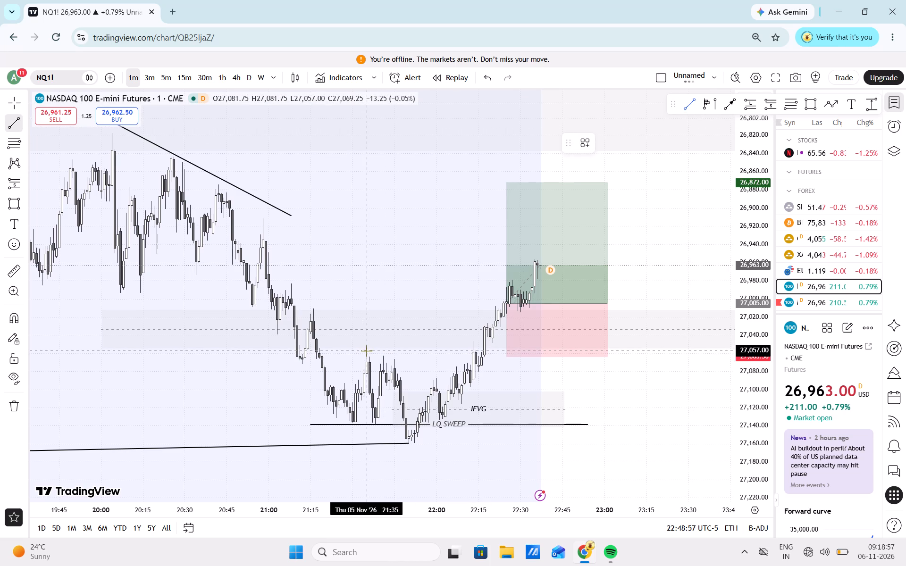
pyautogui.moveTo(367, 350); pyautogui.dragTo(505, 343)
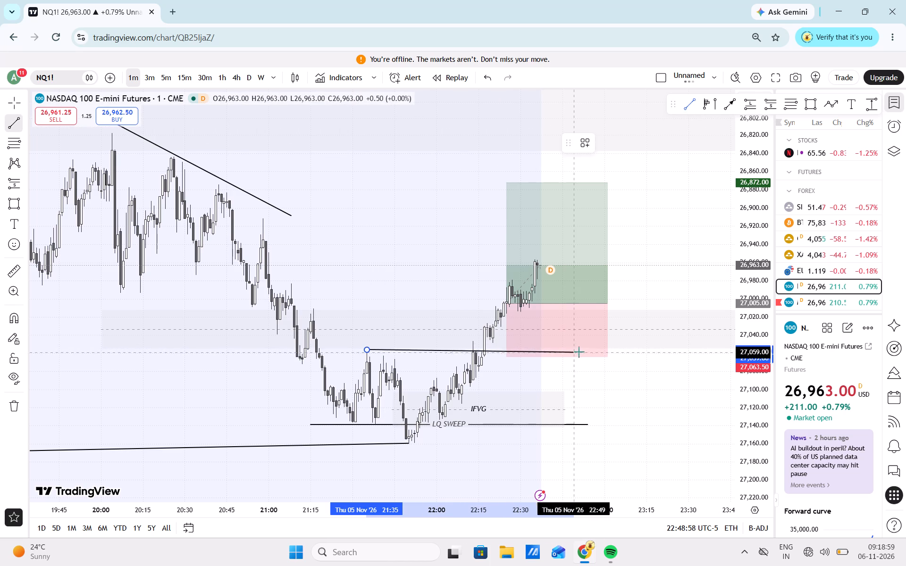
pyautogui.click(625, 349)
pyautogui.click(634, 380)
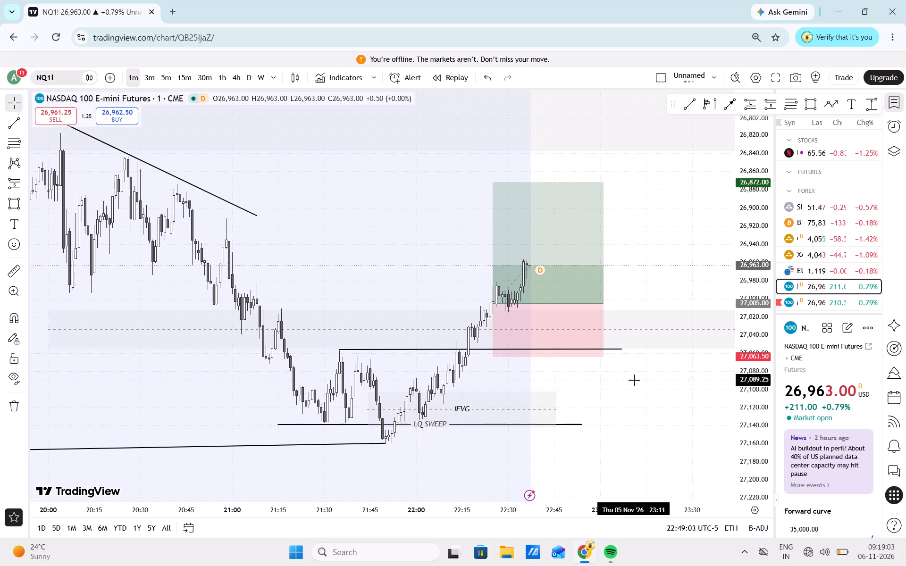
# Move the short position so that it starts at 22:19 with its entry at 27,043.
pyautogui.moveTo(545, 321); pyautogui.dragTo(527, 352)
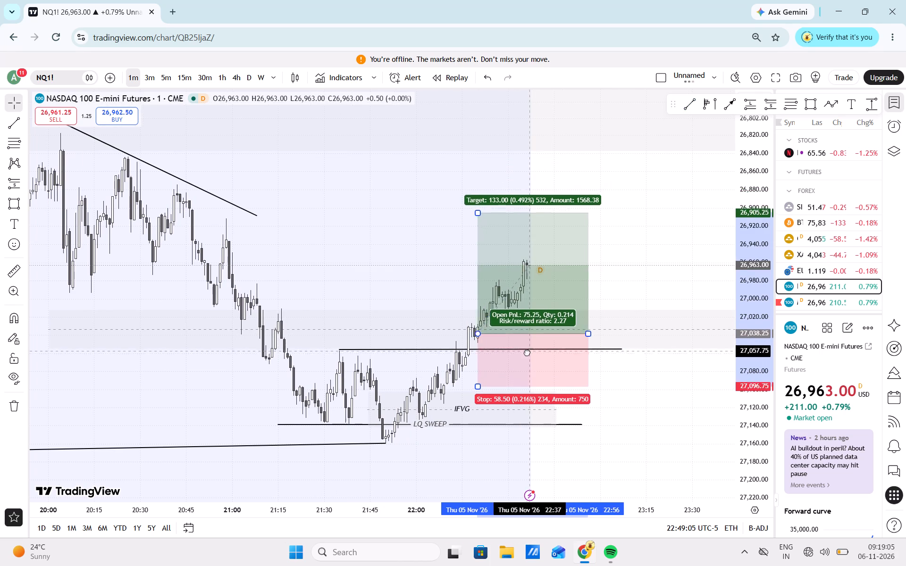
pyautogui.moveTo(527, 352); pyautogui.dragTo(531, 351)
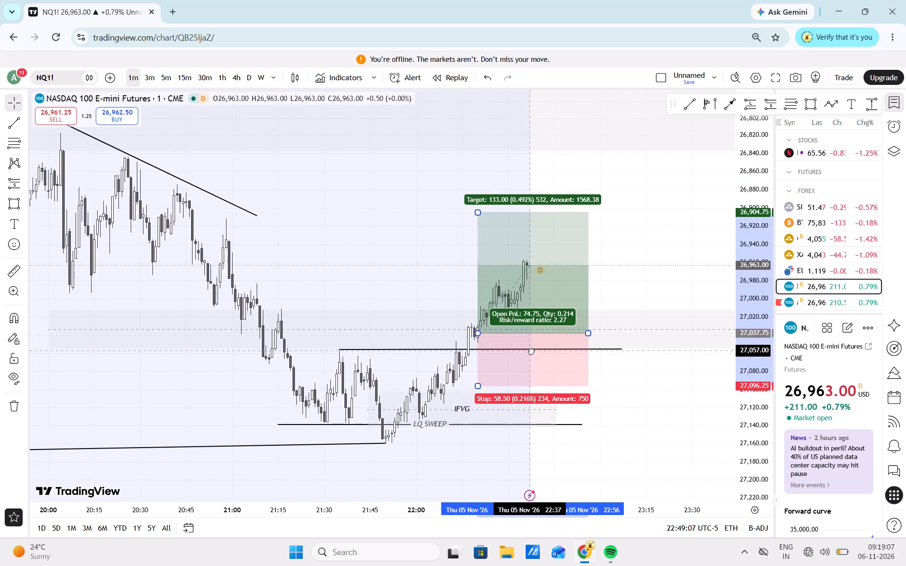
pyautogui.moveTo(531, 351); pyautogui.dragTo(528, 357)
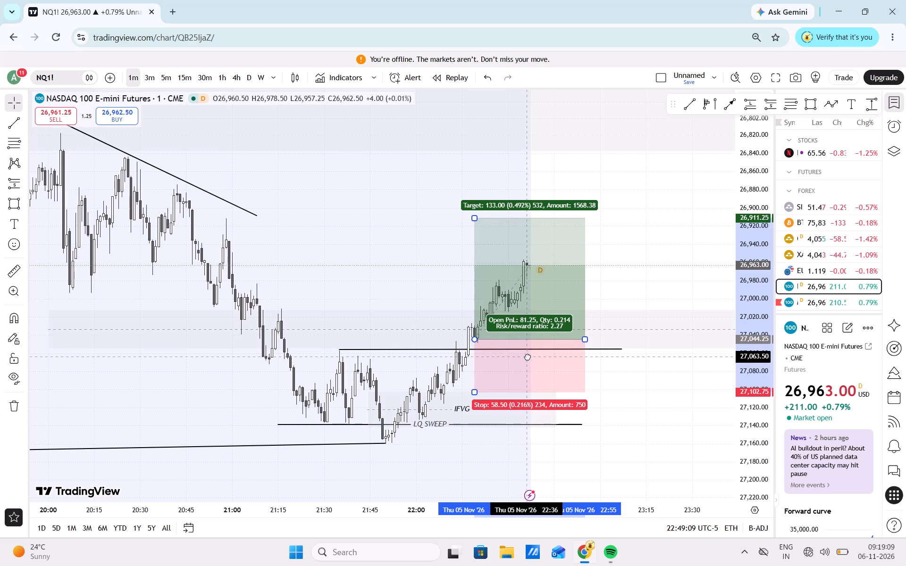
pyautogui.moveTo(528, 357); pyautogui.dragTo(528, 356)
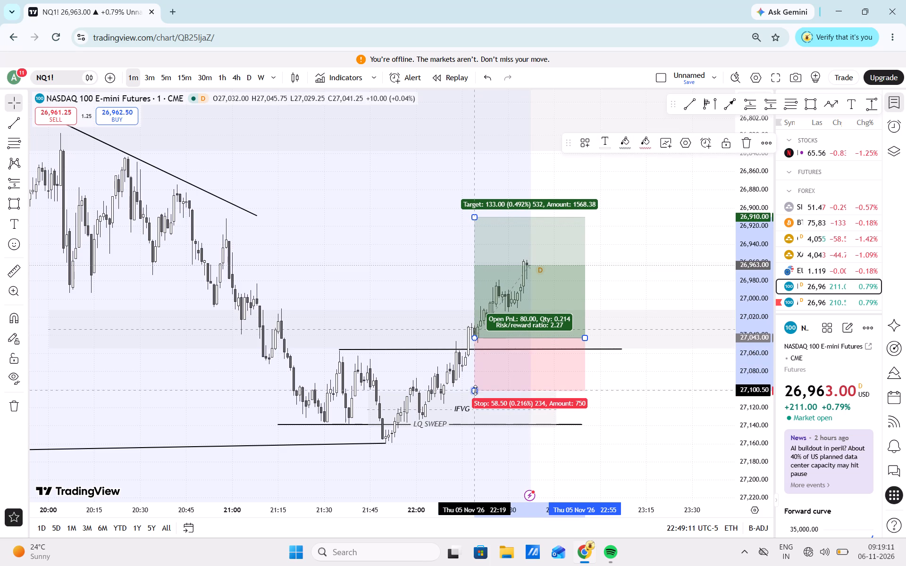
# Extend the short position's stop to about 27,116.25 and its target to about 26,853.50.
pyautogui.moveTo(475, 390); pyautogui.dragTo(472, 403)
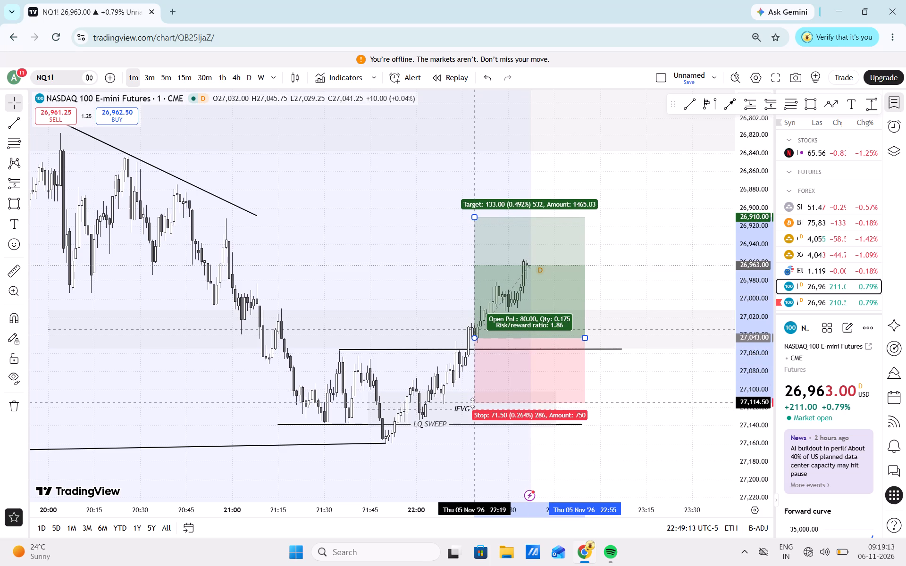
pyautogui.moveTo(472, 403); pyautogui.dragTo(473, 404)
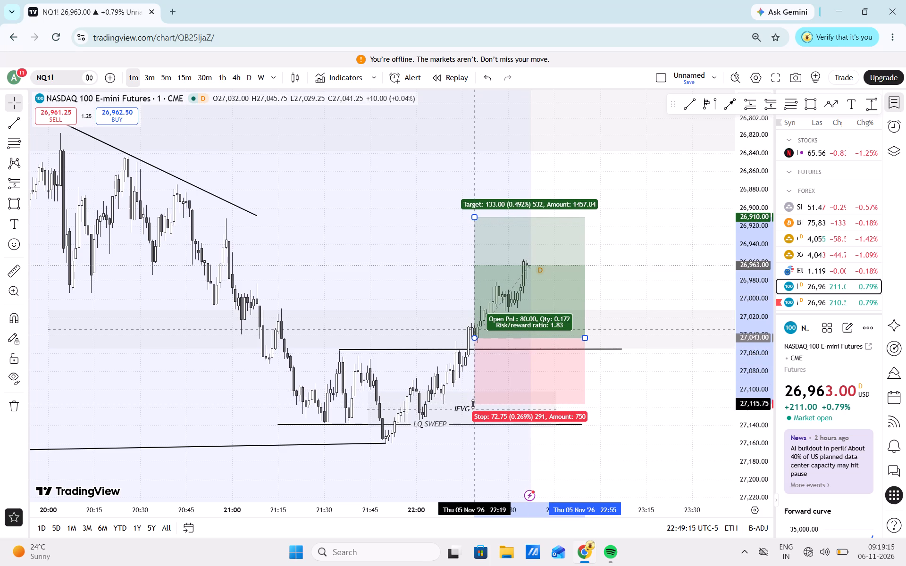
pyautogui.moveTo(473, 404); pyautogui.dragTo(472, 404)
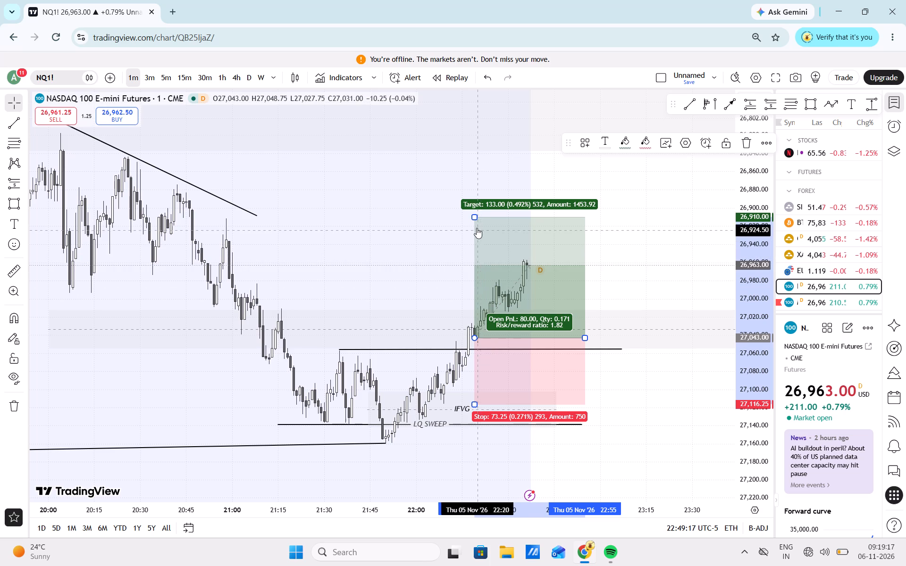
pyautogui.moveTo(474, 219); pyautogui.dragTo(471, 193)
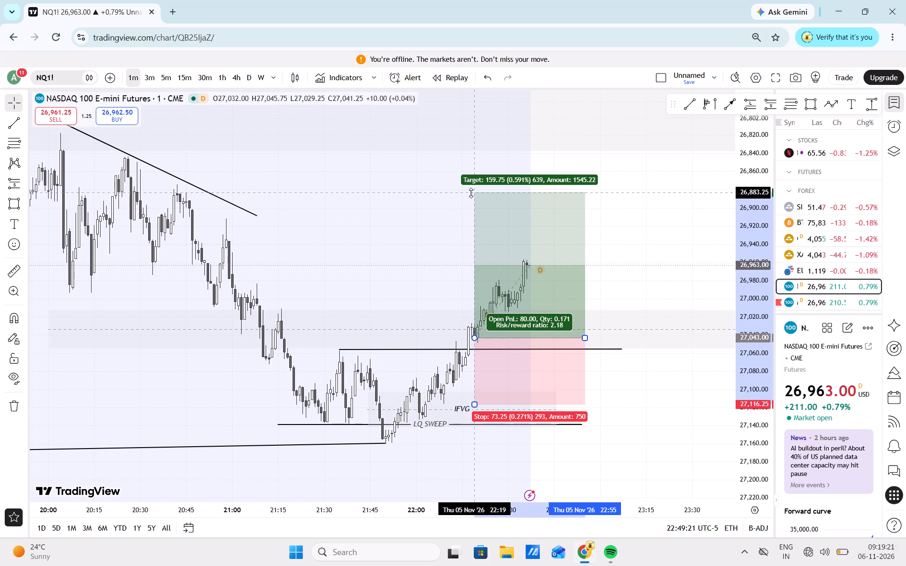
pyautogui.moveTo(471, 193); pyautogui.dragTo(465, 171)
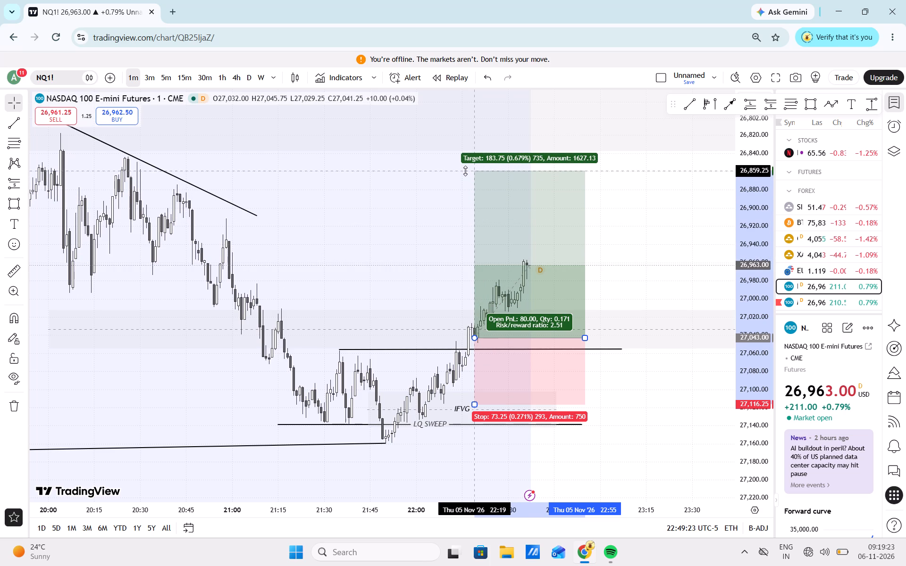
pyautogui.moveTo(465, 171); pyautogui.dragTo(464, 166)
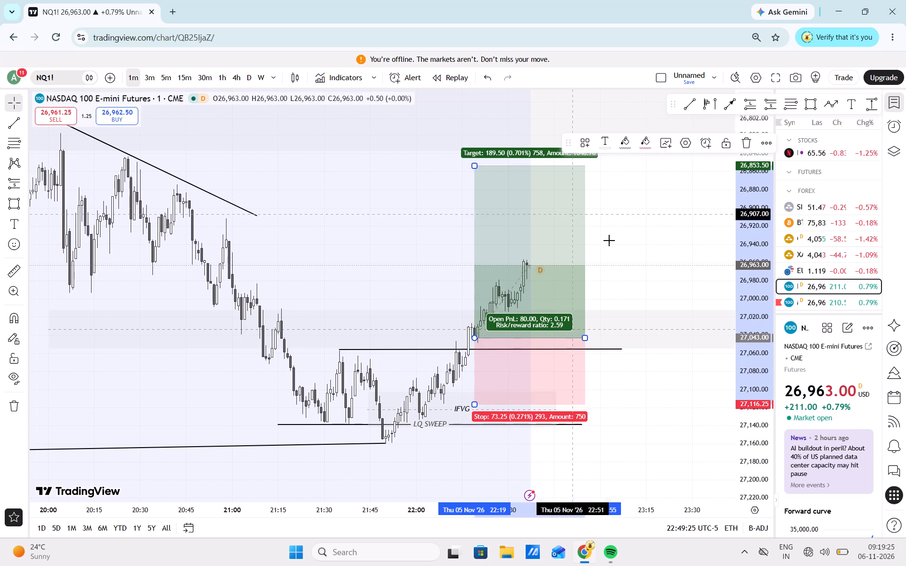
# Deselect the short position on the chart.
pyautogui.click(639, 250)
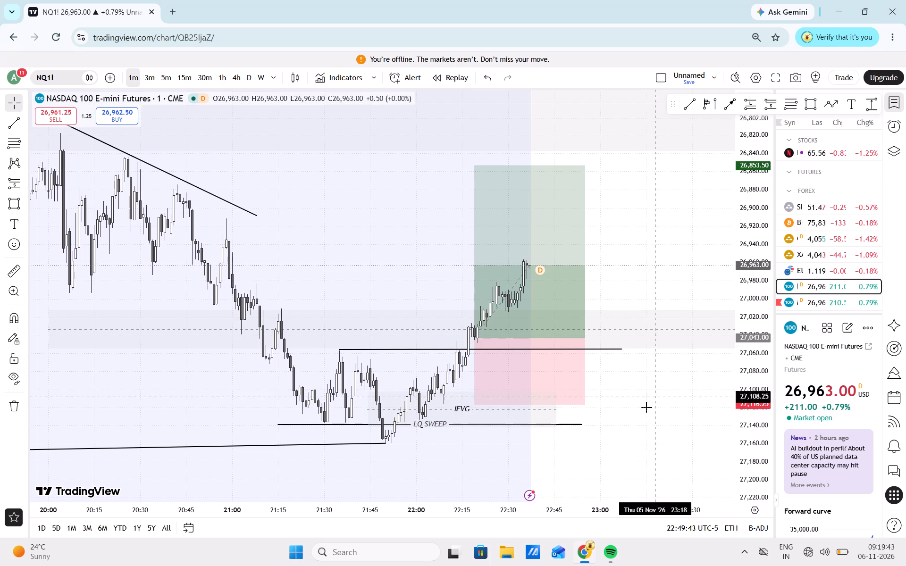
# Connect the computer to the oppo A78 Wi-Fi network and return to the chart.
pyautogui.click(807, 549)
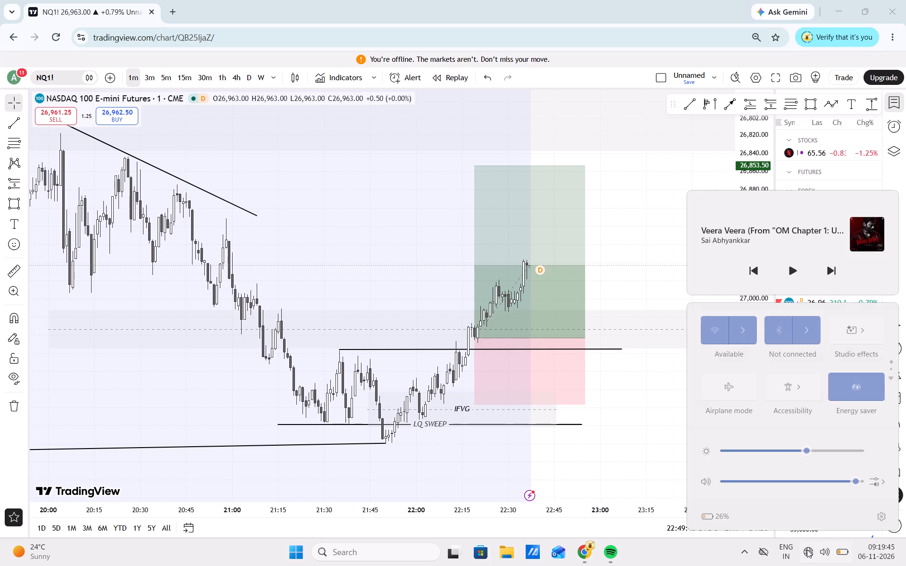
pyautogui.click(752, 336)
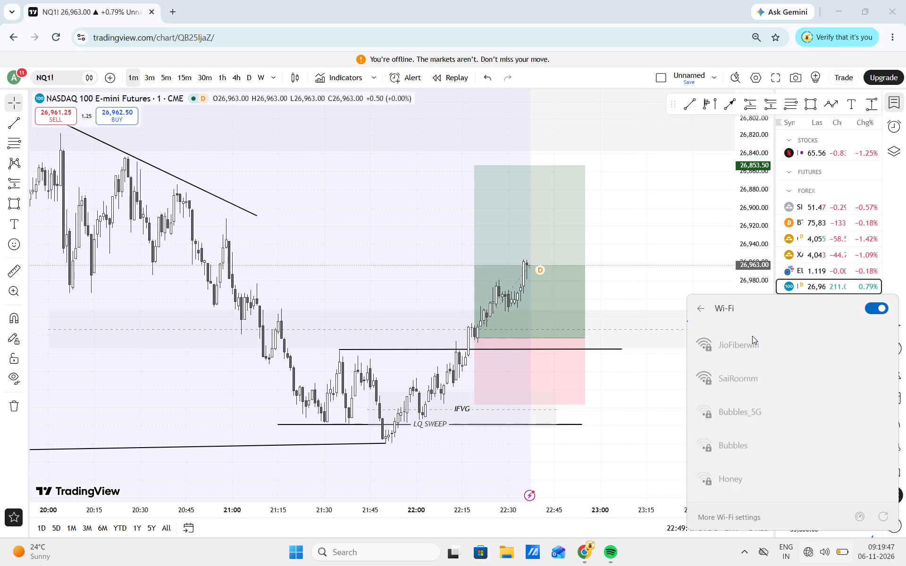
pyautogui.click(759, 343)
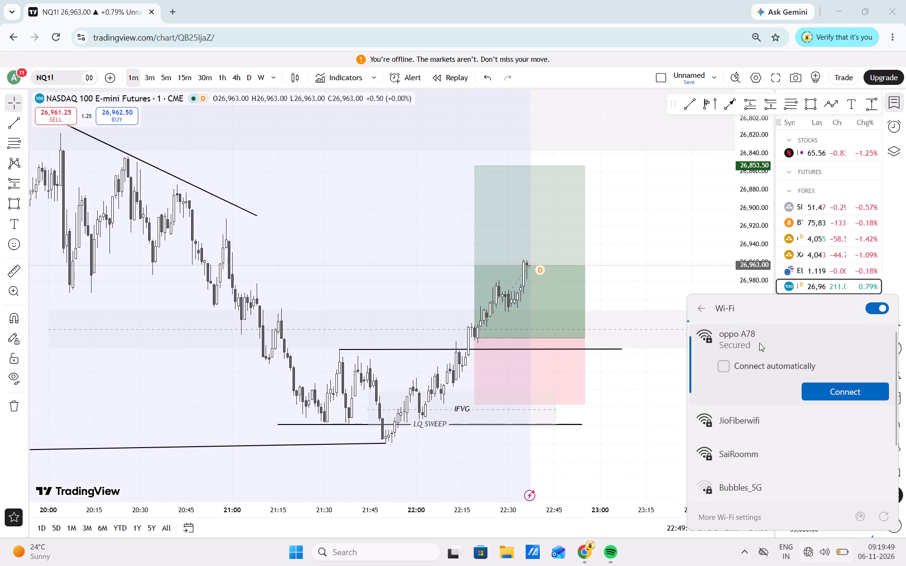
pyautogui.click(817, 389)
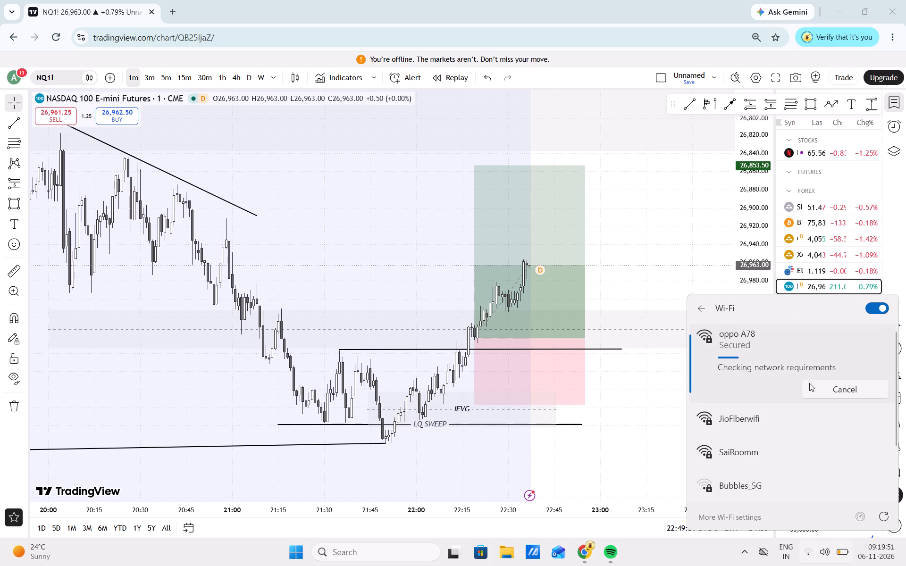
pyautogui.click(679, 230)
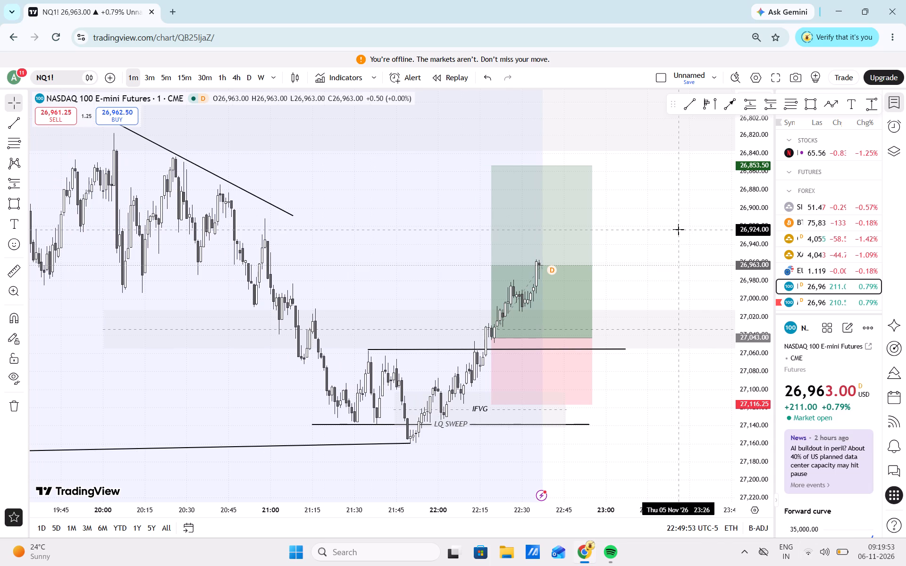
# Tighten the short position's stop to about 27,101.25.
pyautogui.moveTo(392, 224); pyautogui.dragTo(430, 253)
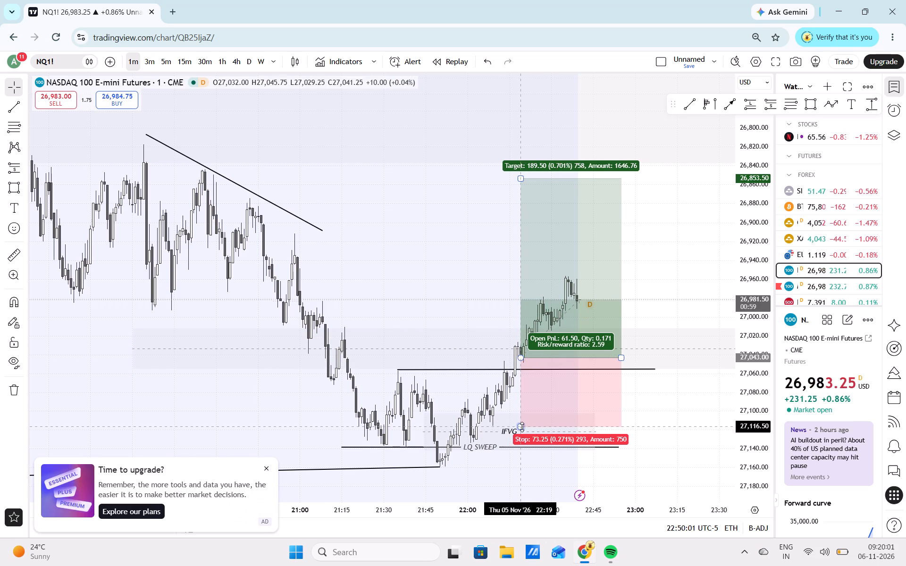
pyautogui.moveTo(521, 427); pyautogui.dragTo(521, 412)
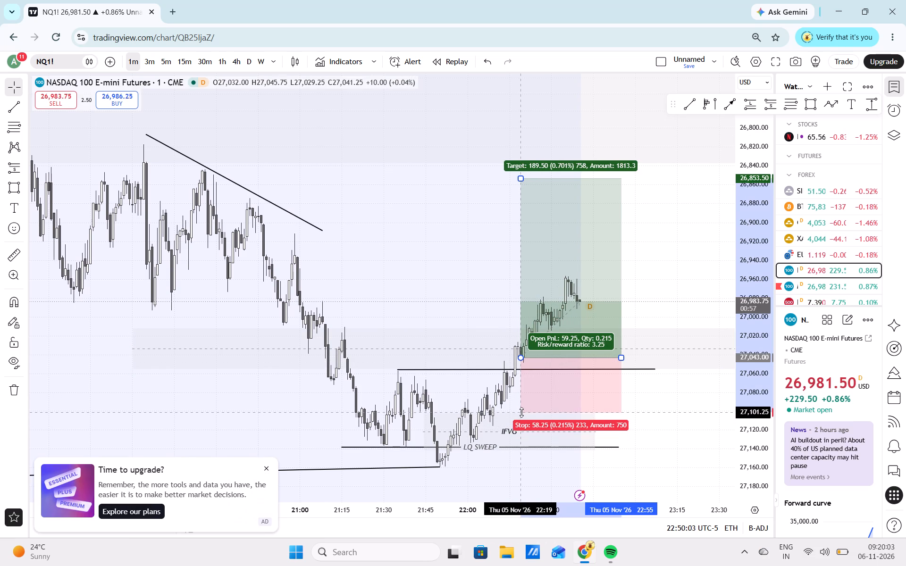
# Adjust the short position's target to 26,885 and its stop to 27,102.25.
pyautogui.moveTo(521, 412); pyautogui.dragTo(520, 408)
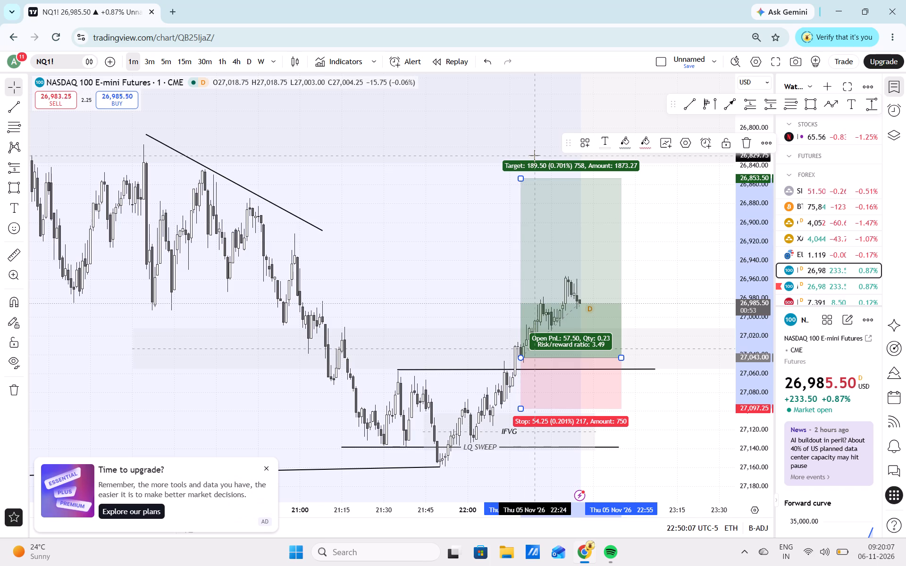
pyautogui.moveTo(518, 179); pyautogui.dragTo(520, 201)
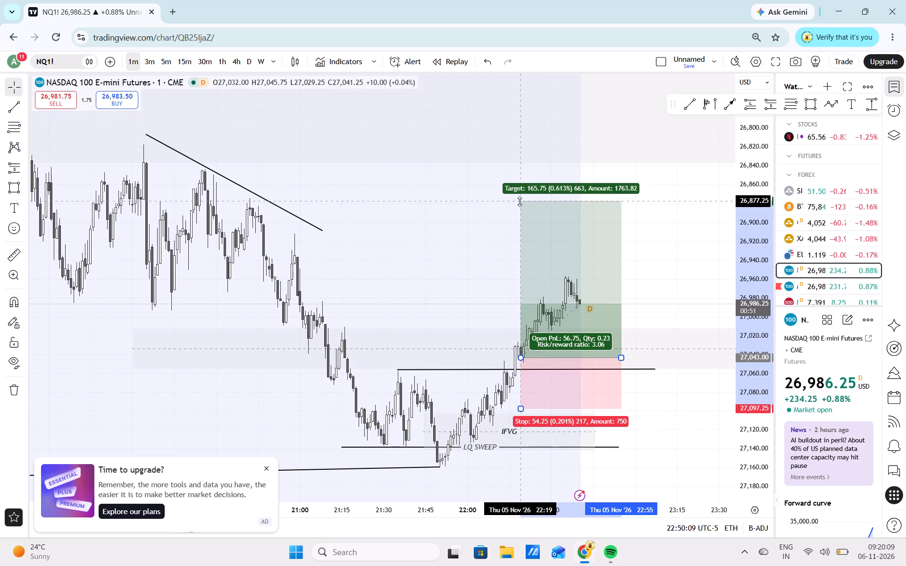
pyautogui.moveTo(520, 201); pyautogui.dragTo(517, 216)
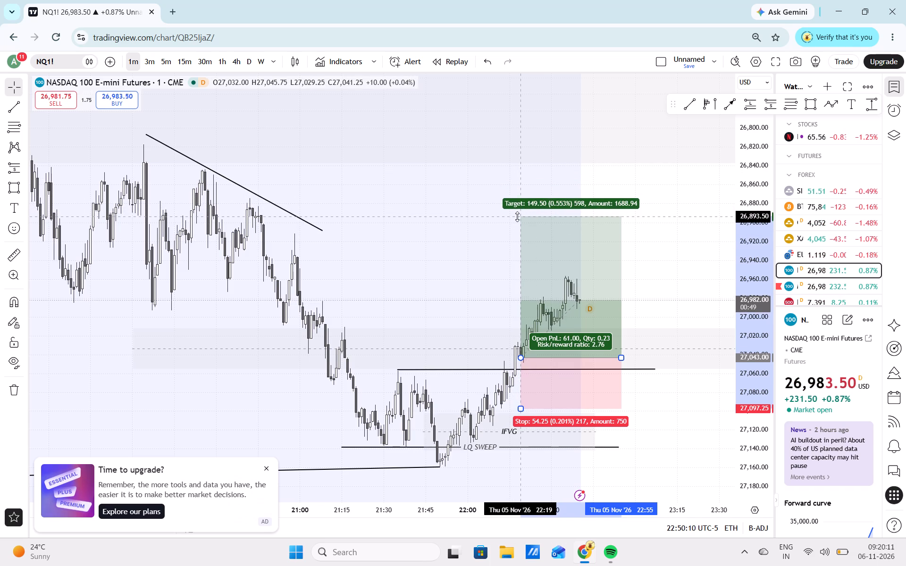
pyautogui.moveTo(517, 216); pyautogui.dragTo(514, 229)
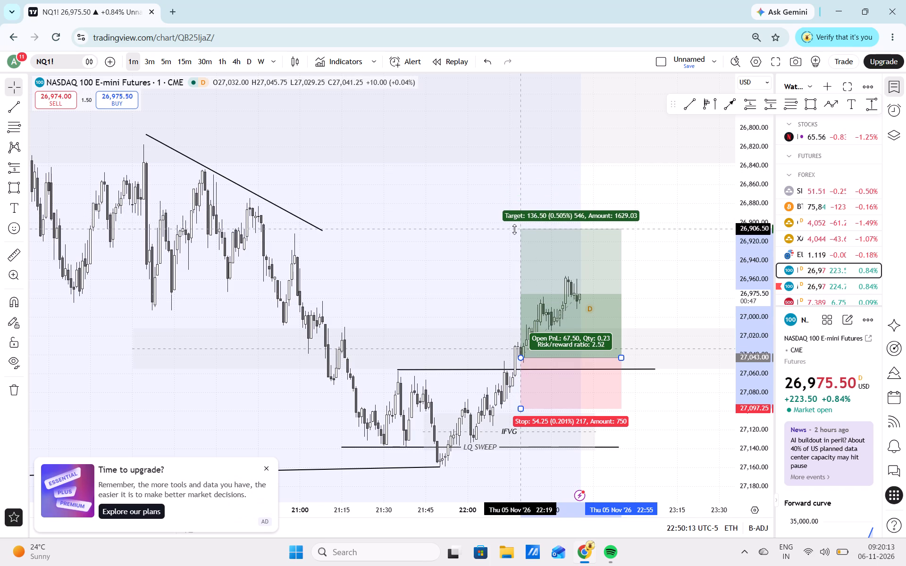
pyautogui.moveTo(514, 229); pyautogui.dragTo(509, 252)
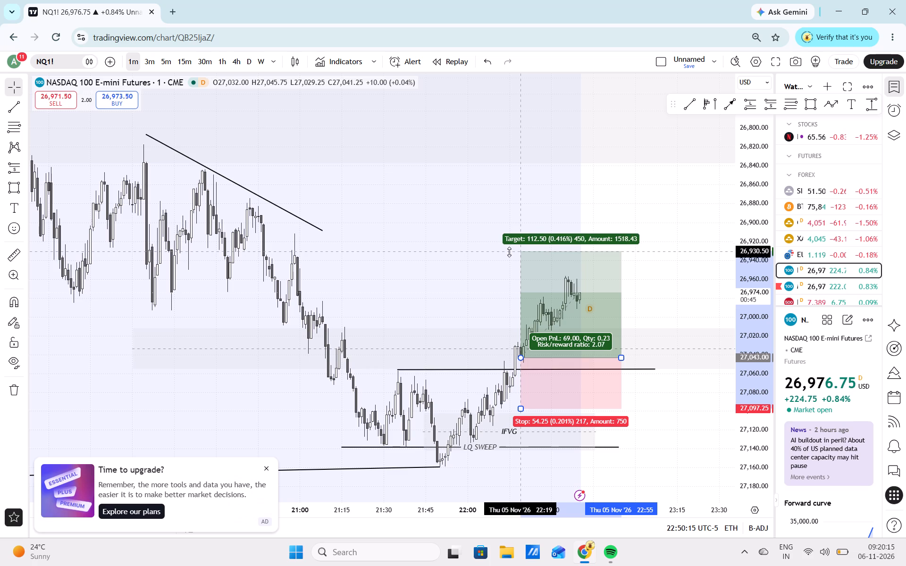
pyautogui.moveTo(509, 252); pyautogui.dragTo(509, 226)
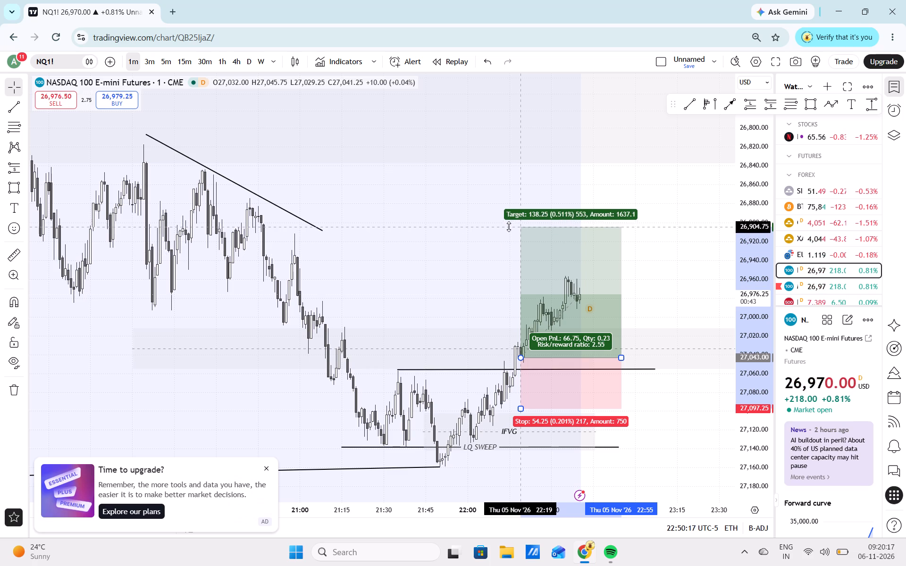
pyautogui.moveTo(509, 226); pyautogui.dragTo(508, 212)
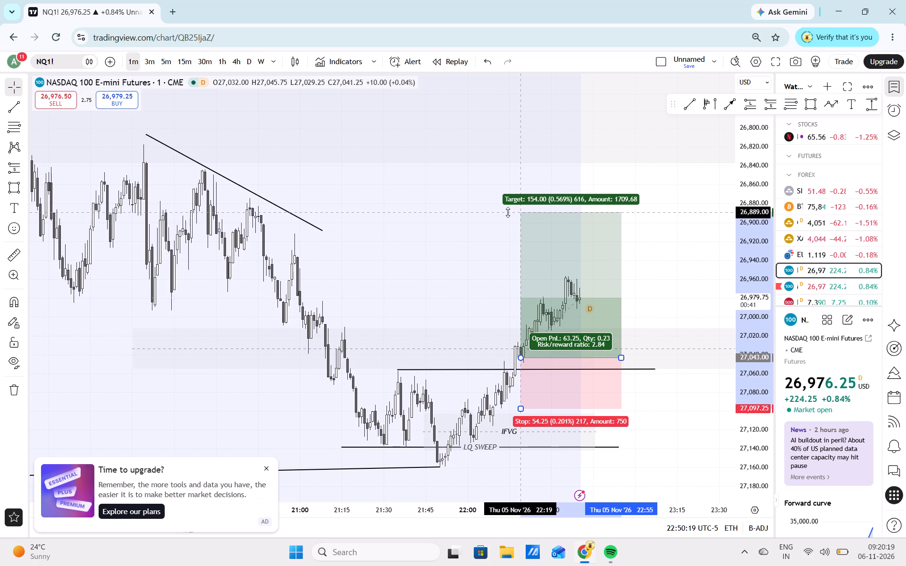
pyautogui.moveTo(508, 212); pyautogui.dragTo(505, 208)
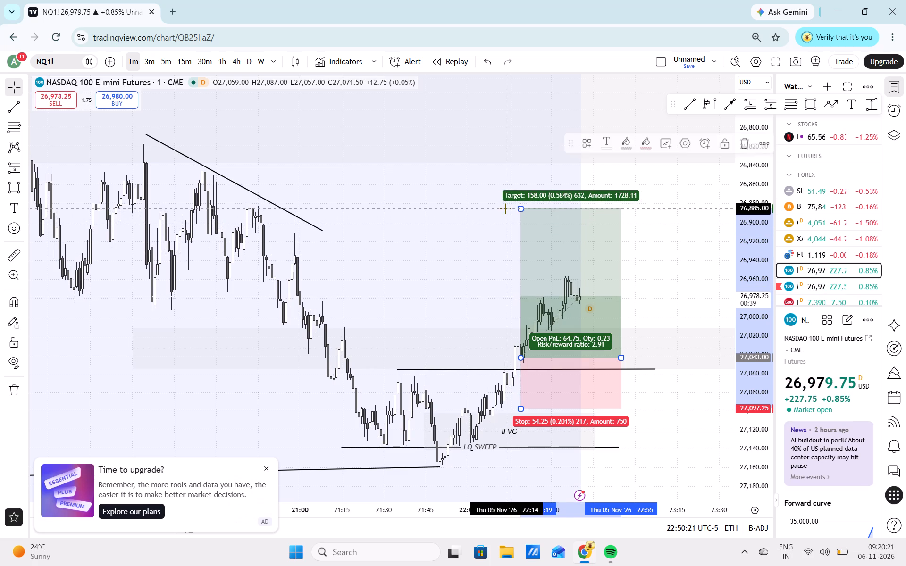
pyautogui.moveTo(522, 409); pyautogui.dragTo(520, 415)
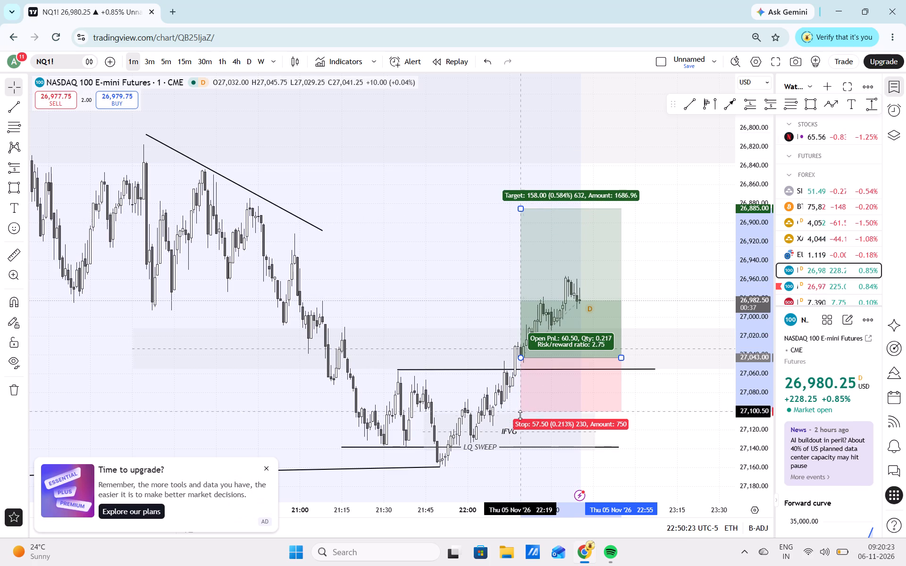
pyautogui.moveTo(520, 415); pyautogui.dragTo(521, 414)
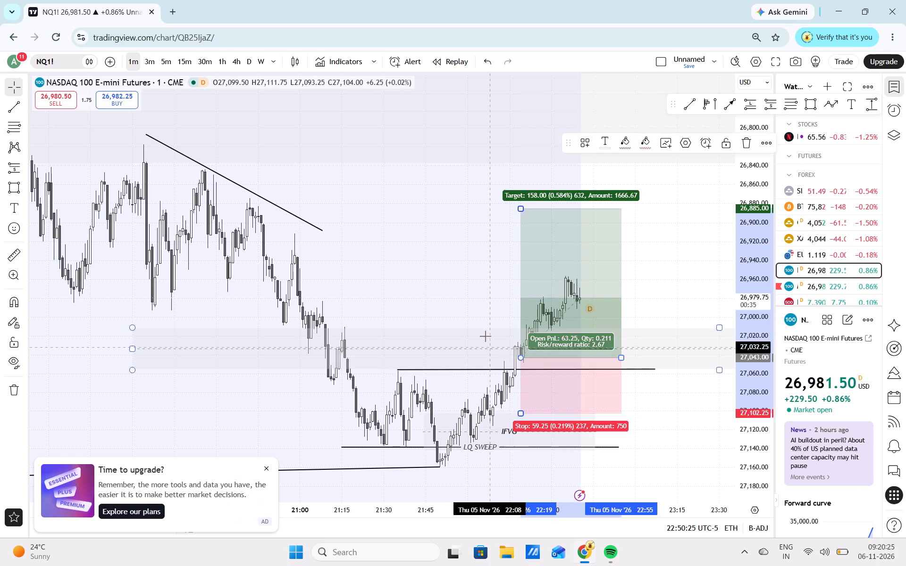
pyautogui.click(467, 286)
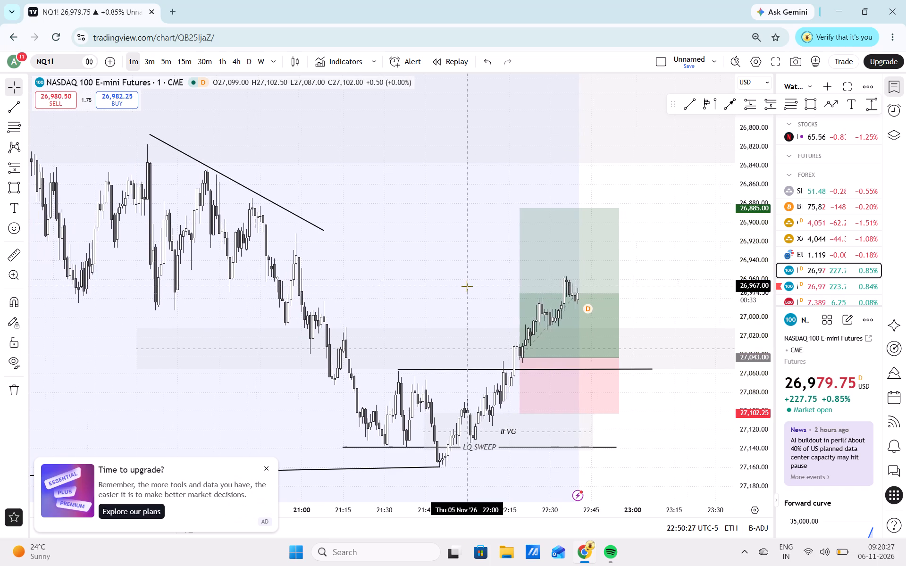
# Dismiss the upgrade advertisement covering the chart.
pyautogui.click(268, 471)
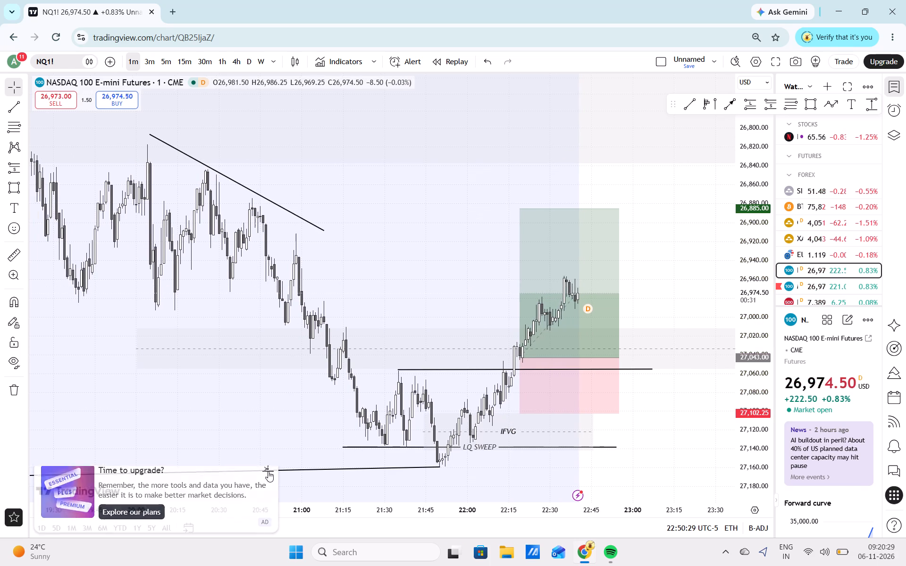
# Shorten the horizontal trendline starting at 21:35 so that it ends at 22:13 at about 27,055.50.
pyautogui.moveTo(479, 474); pyautogui.dragTo(465, 379)
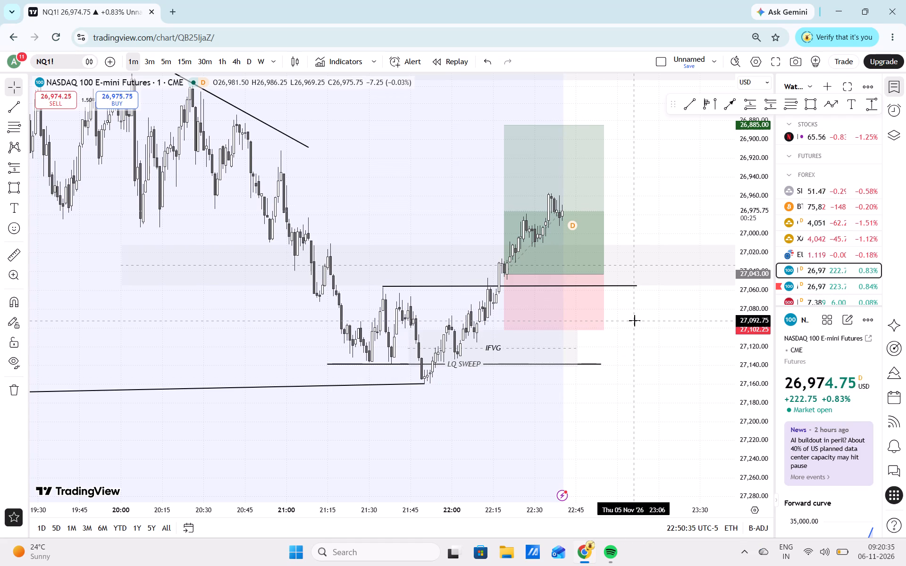
pyautogui.moveTo(635, 285); pyautogui.dragTo(486, 299)
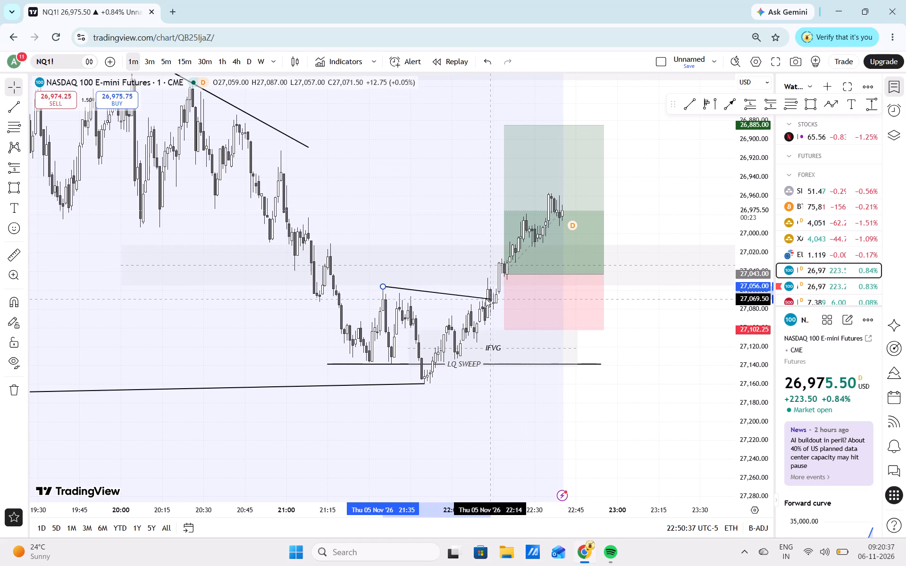
pyautogui.moveTo(486, 299); pyautogui.dragTo(486, 290)
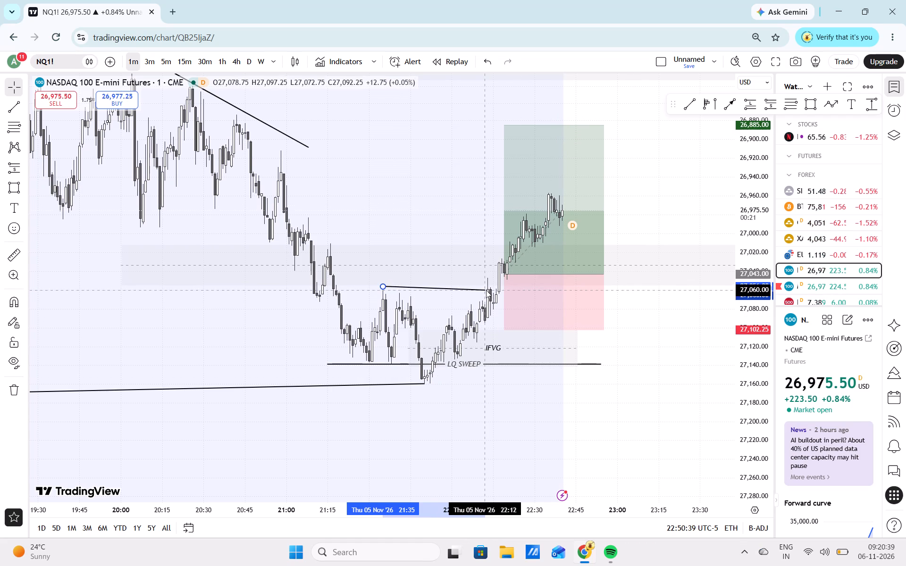
pyautogui.moveTo(486, 290); pyautogui.dragTo(487, 288)
pyautogui.click(487, 288)
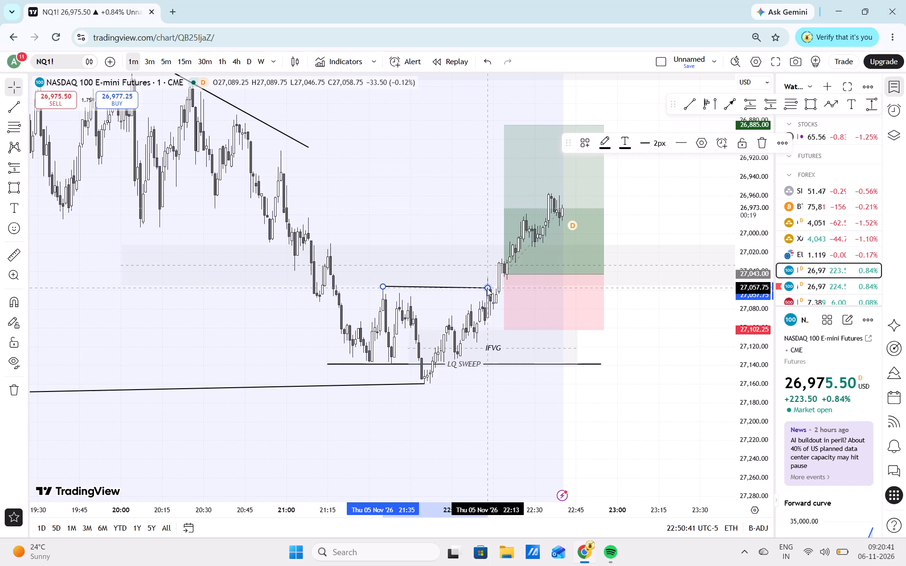
pyautogui.click(487, 288)
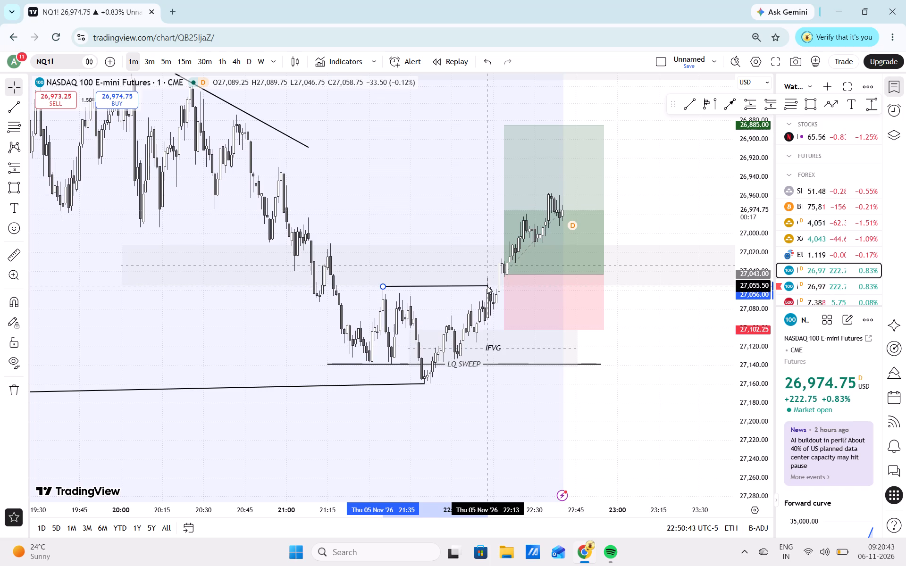
pyautogui.click(487, 286)
# Label the shortened horizontal trendline with the text MSS.
pyautogui.doubleClick(472, 286)
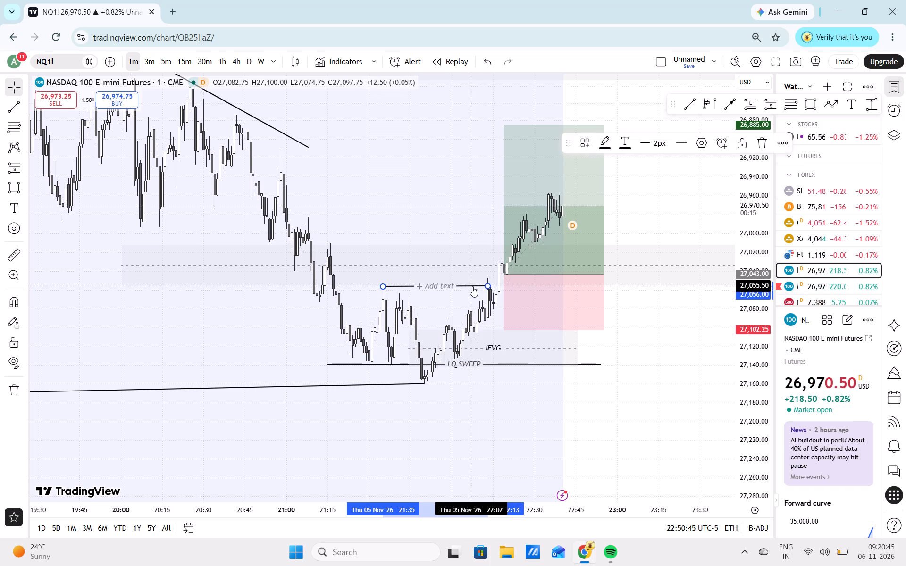
pyautogui.write('MSS')
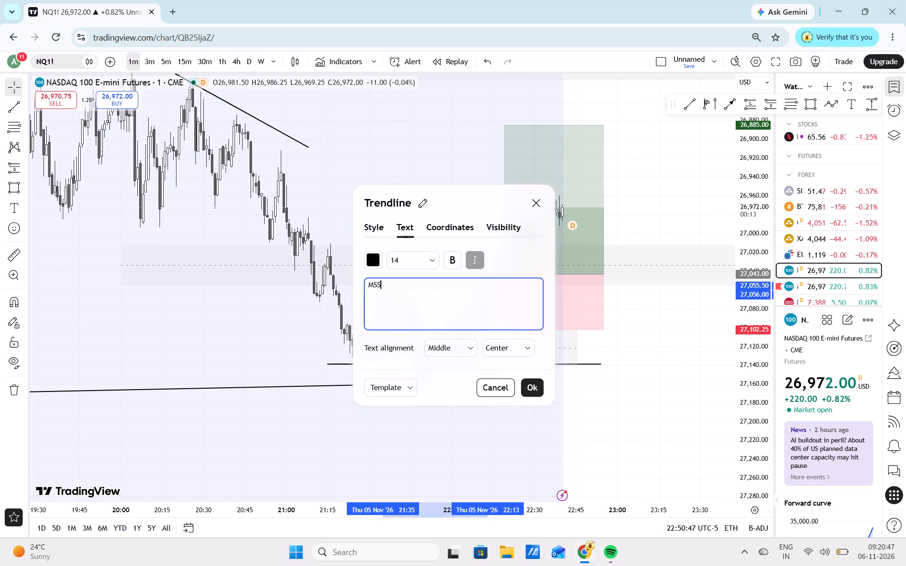
pyautogui.click(534, 386)
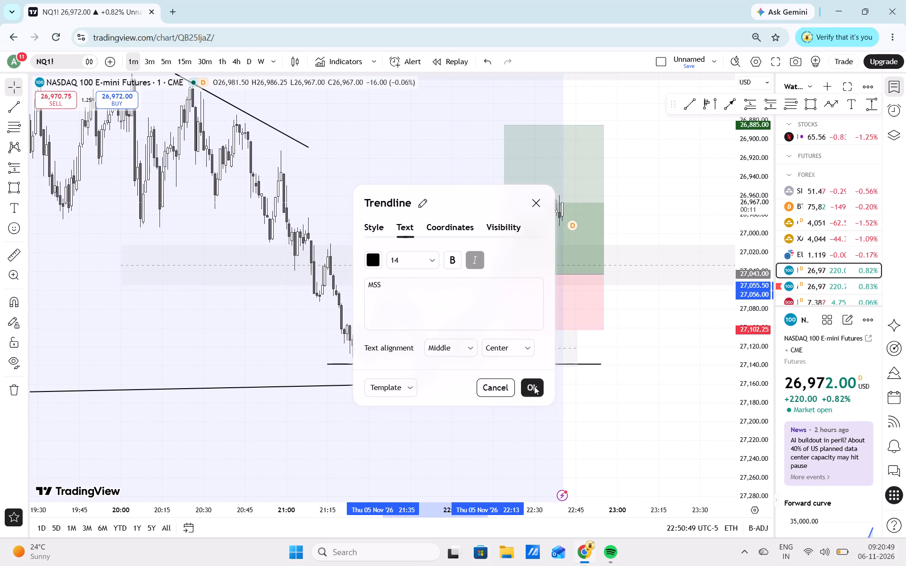
pyautogui.click(536, 406)
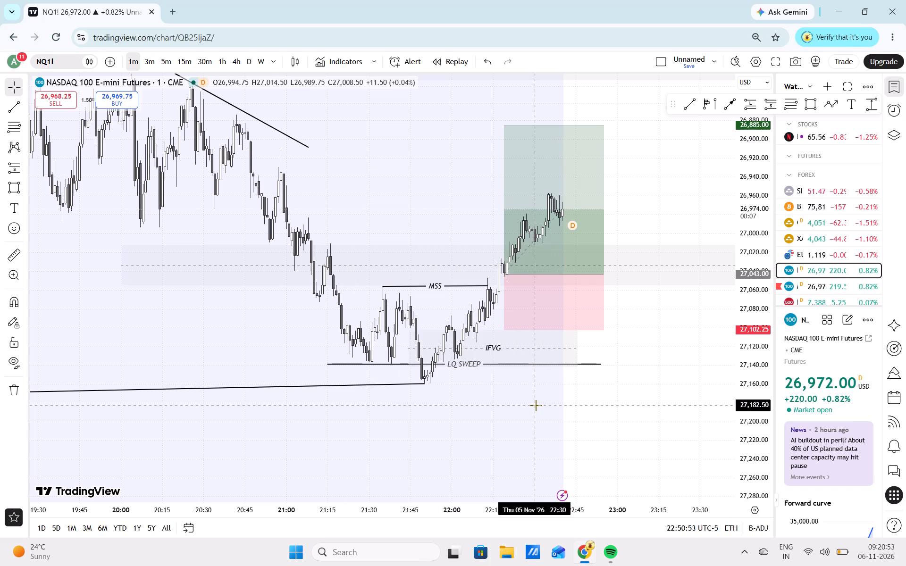
# Label the descending trendline from 20:05 to 21:08 with the text LRL.
pyautogui.moveTo(402, 194); pyautogui.dragTo(414, 299)
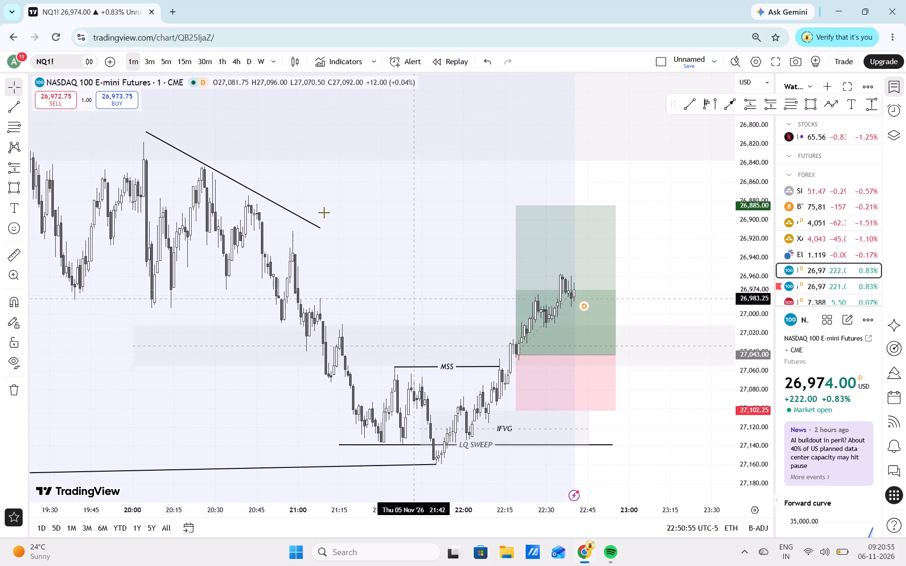
pyautogui.doubleClick(249, 191)
pyautogui.moveTo(249, 191); pyautogui.dragTo(254, 191)
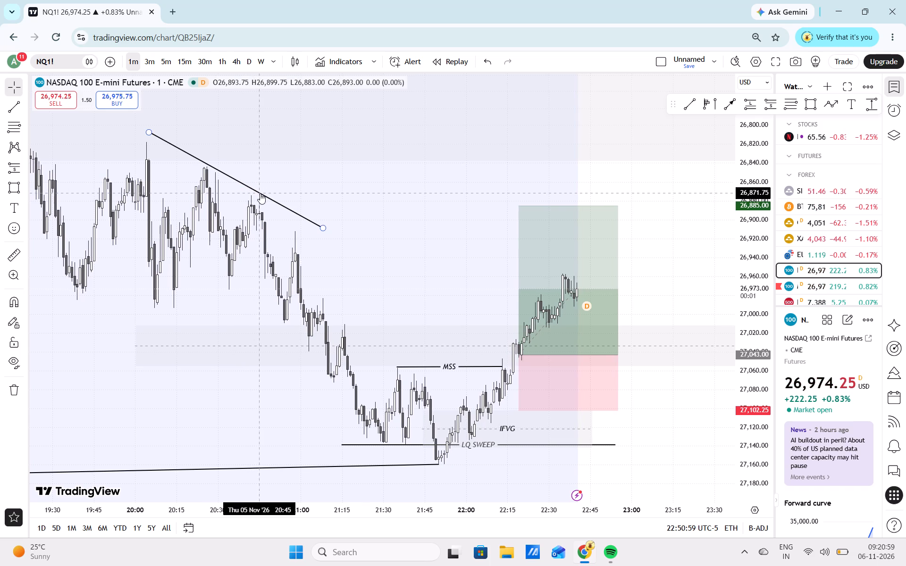
pyautogui.doubleClick(260, 193)
pyautogui.write('LRL')
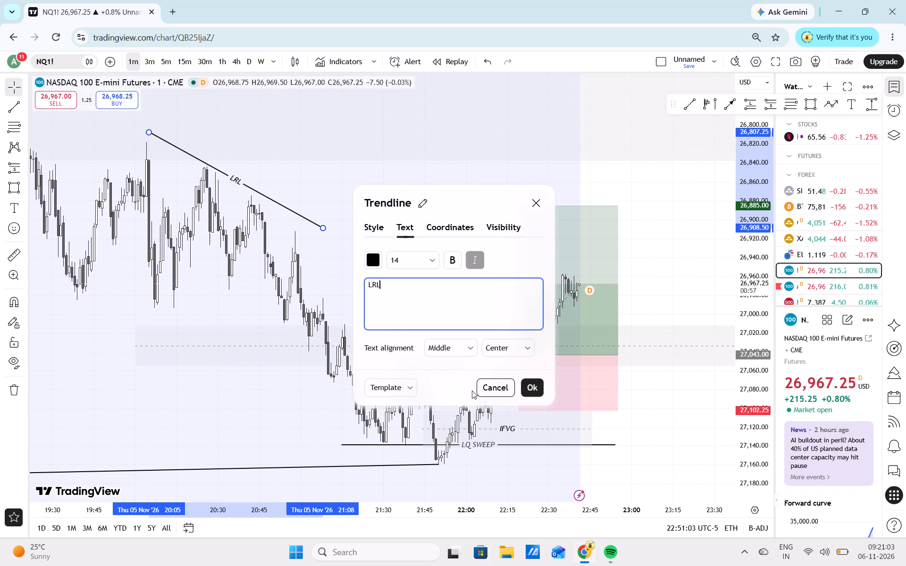
pyautogui.click(533, 392)
pyautogui.doubleClick(679, 260)
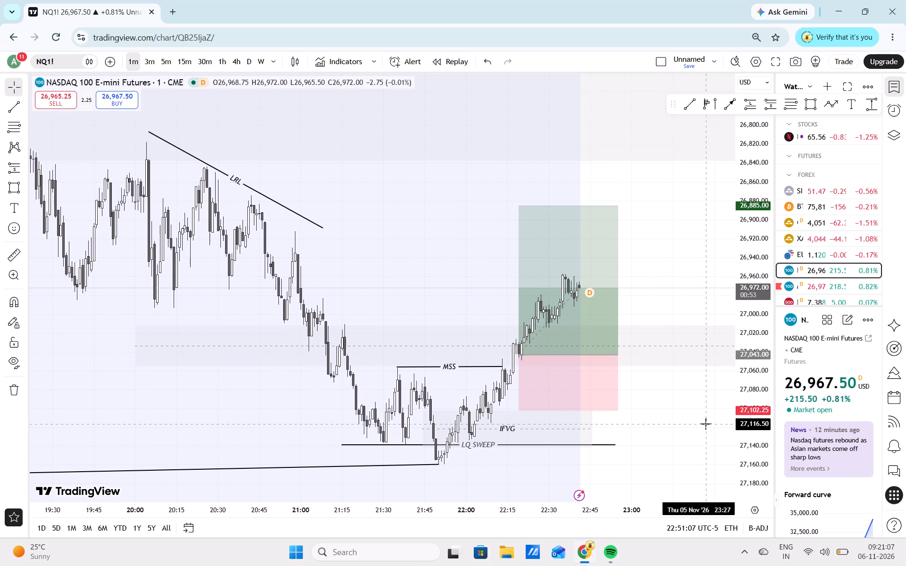
# On the 30-minute chart, label the ascending trendline along the lows, from 27,181.75 to 27,159.50, with the text SMT.
pyautogui.moveTo(696, 426); pyautogui.dragTo(686, 416)
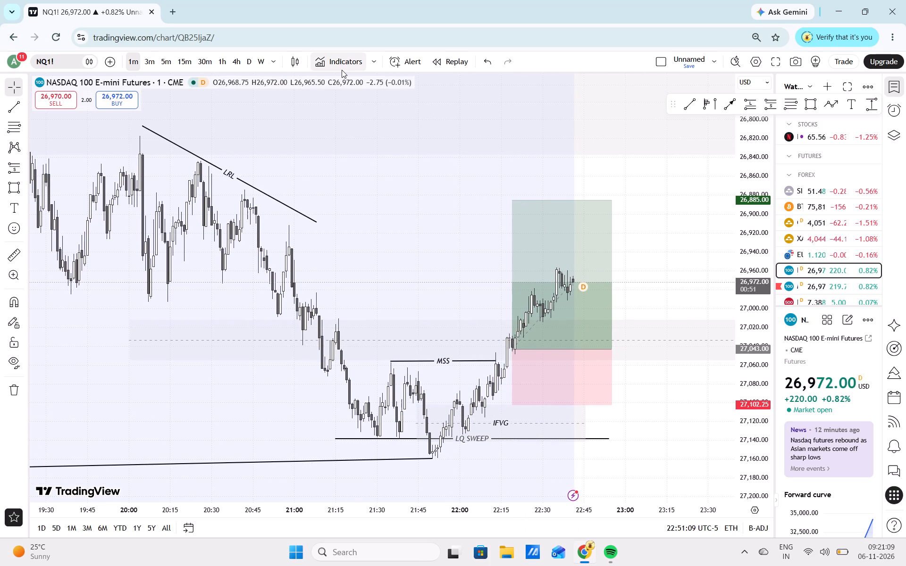
pyautogui.click(194, 57)
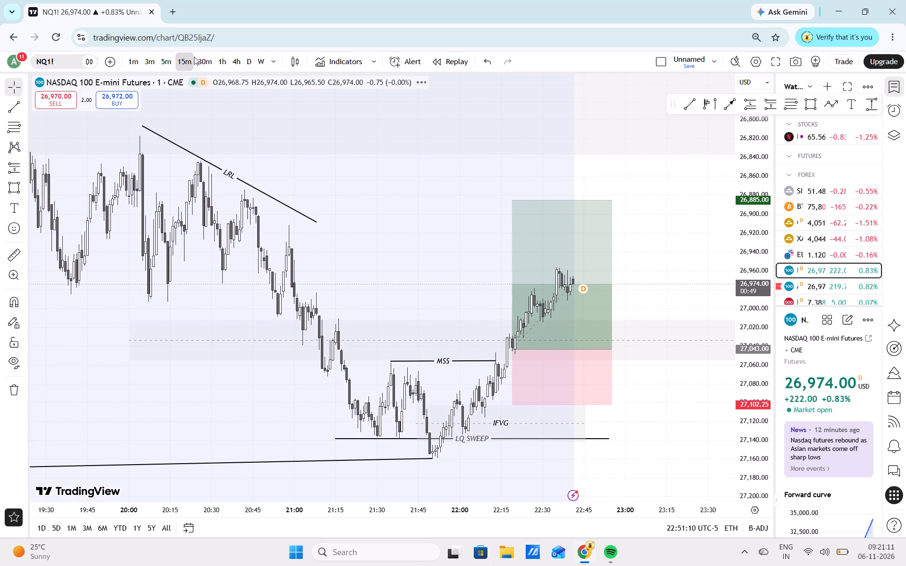
pyautogui.click(194, 57)
pyautogui.moveTo(194, 57); pyautogui.dragTo(302, 146)
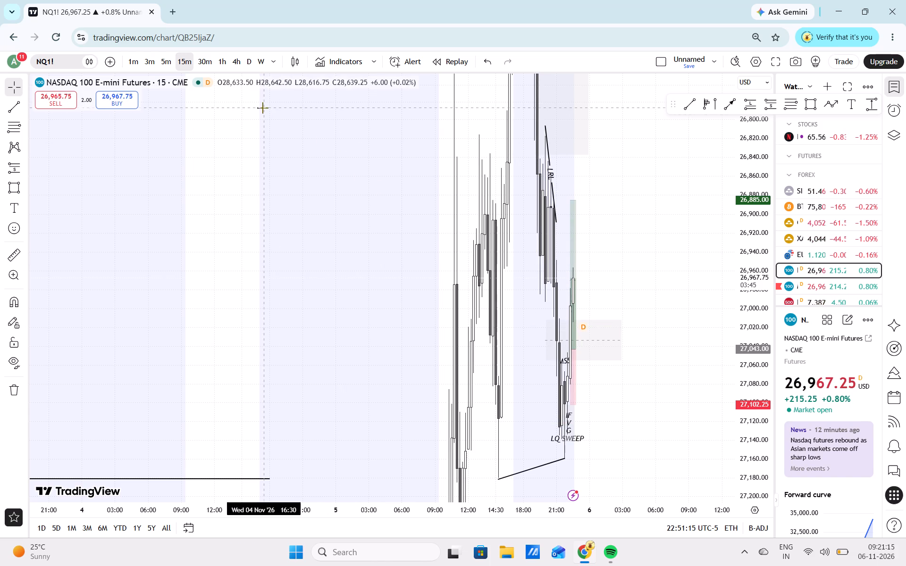
pyautogui.click(163, 65)
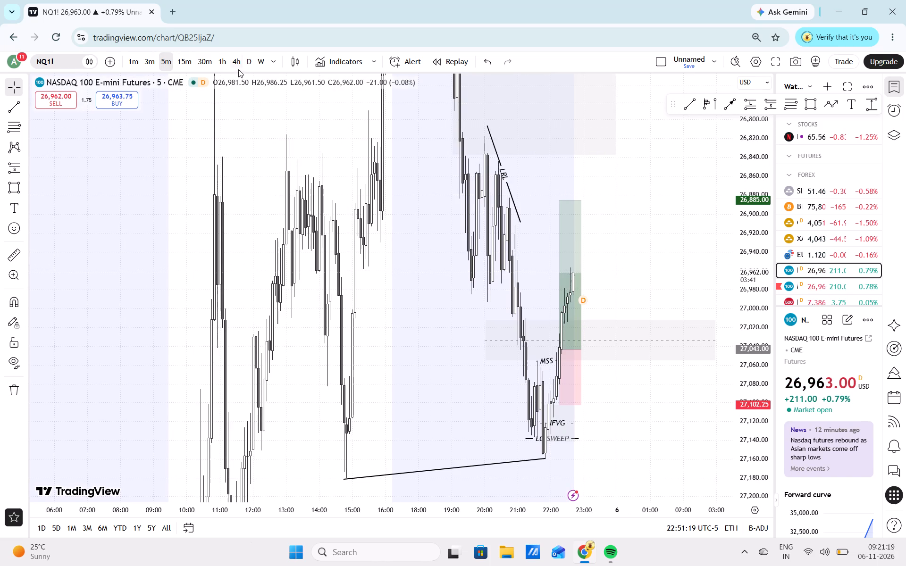
pyautogui.click(210, 67)
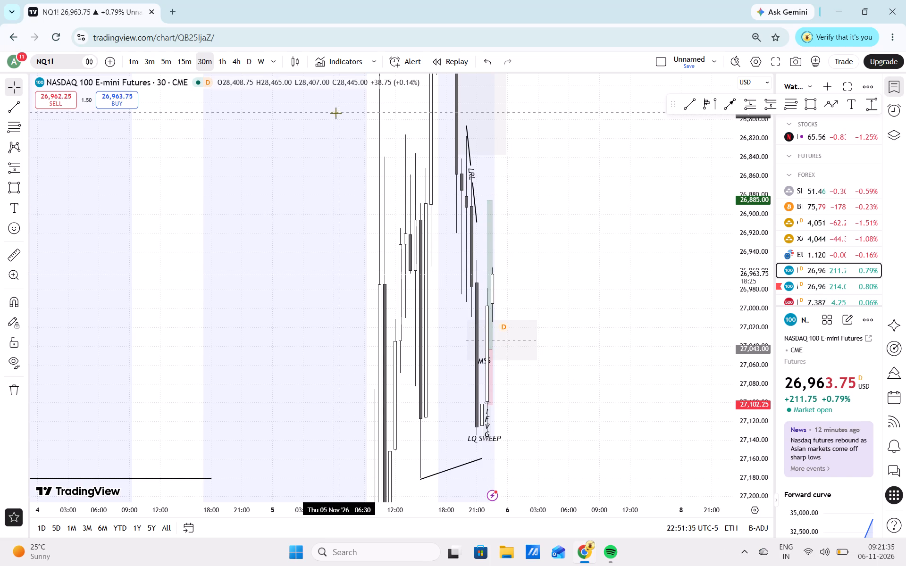
pyautogui.doubleClick(467, 465)
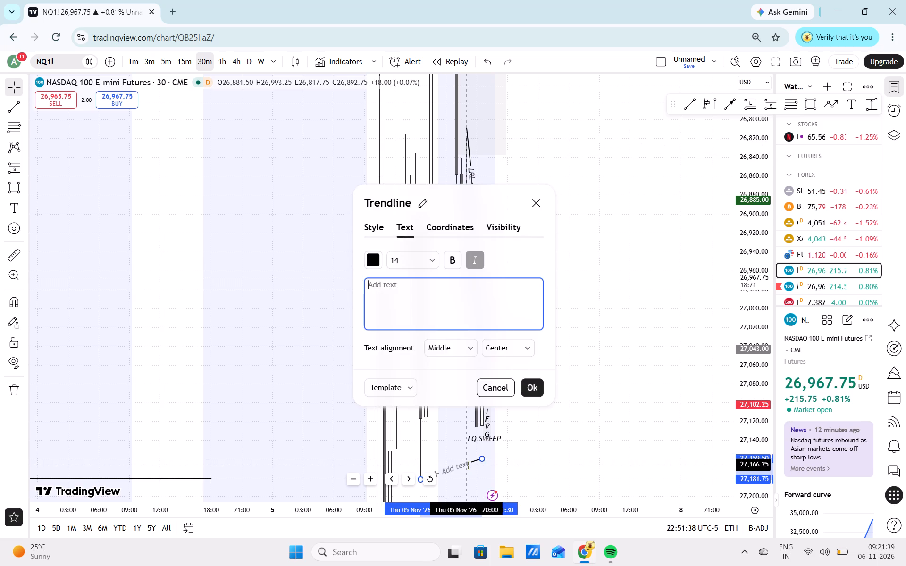
pyautogui.write('SMT')
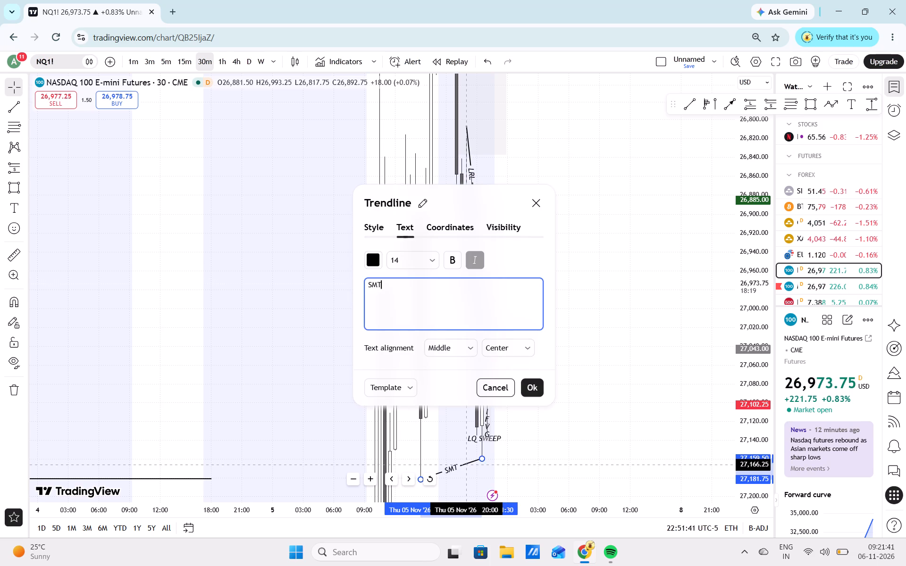
pyautogui.click(531, 391)
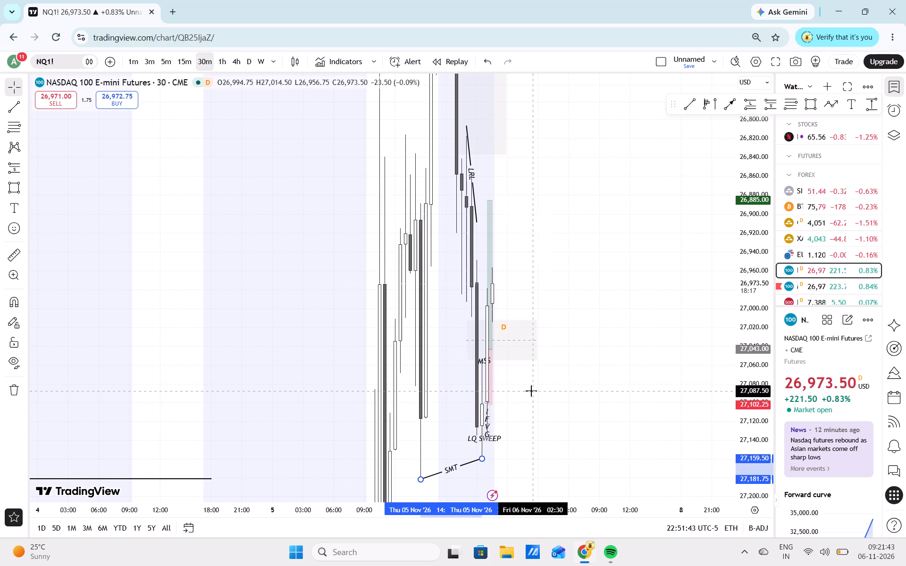
# On the 3-minute chart, extend the end of the IFVG zone to about 23:18.
pyautogui.click(144, 66)
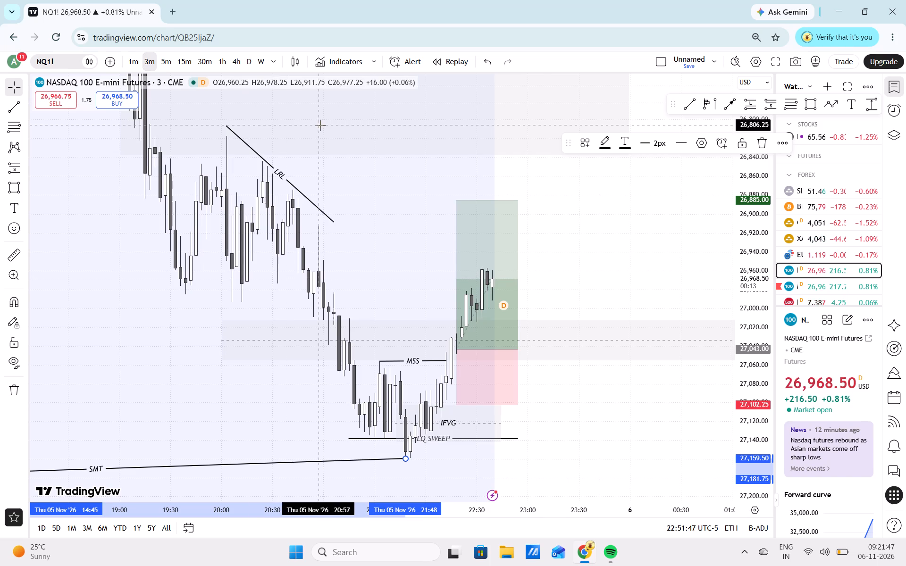
pyautogui.moveTo(575, 426); pyautogui.dragTo(579, 365)
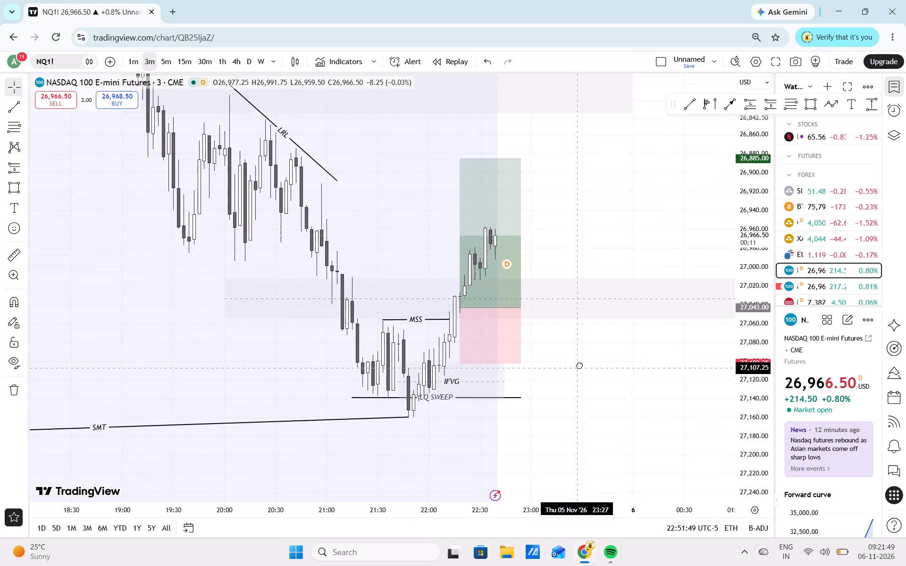
pyautogui.moveTo(579, 365); pyautogui.dragTo(579, 363)
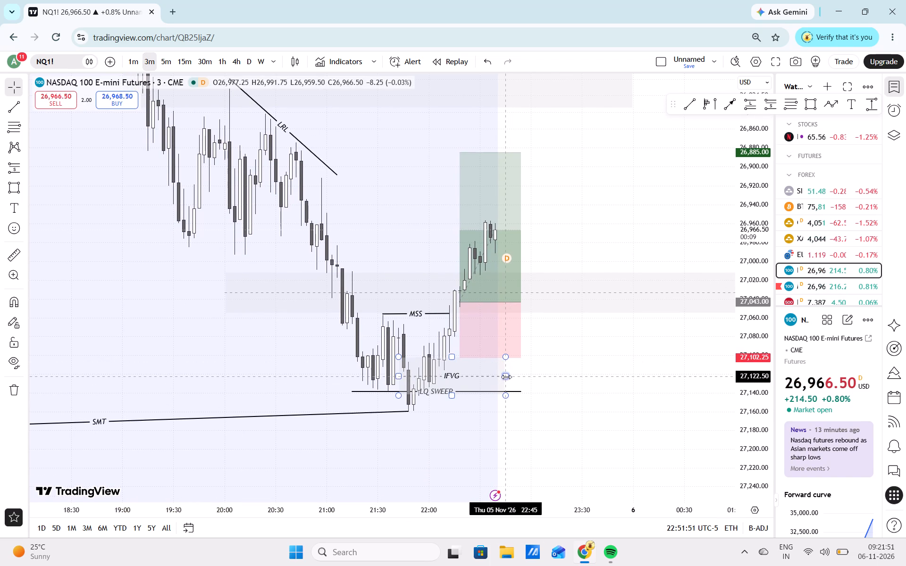
pyautogui.moveTo(506, 377); pyautogui.dragTo(564, 375)
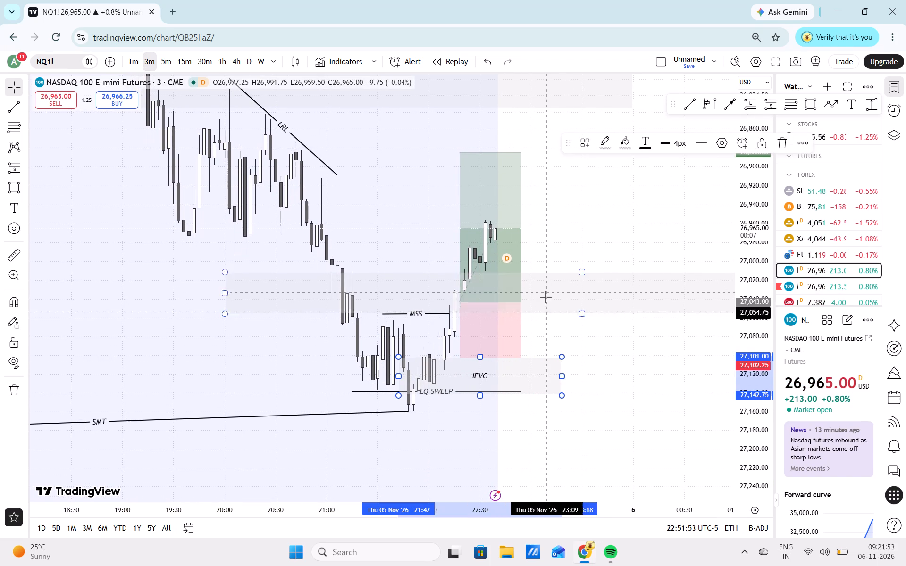
pyautogui.click(585, 206)
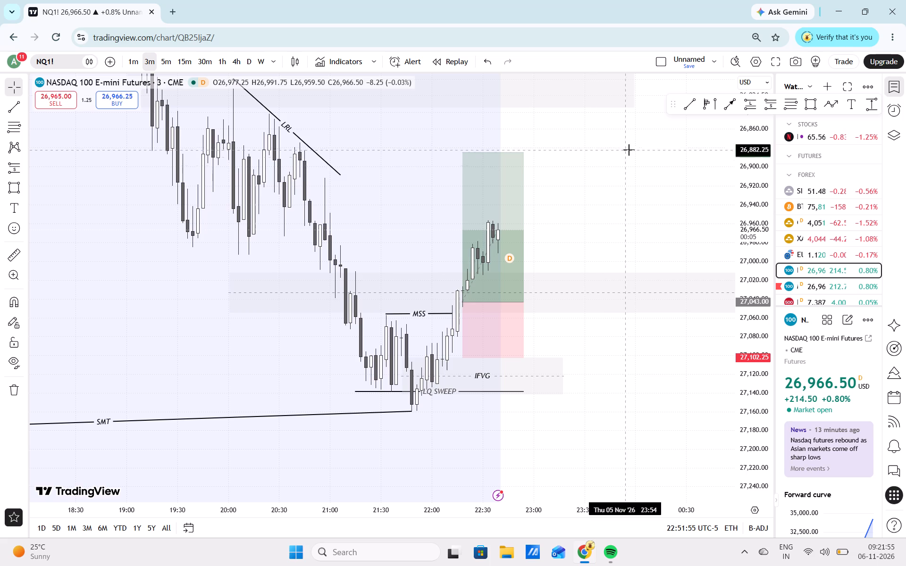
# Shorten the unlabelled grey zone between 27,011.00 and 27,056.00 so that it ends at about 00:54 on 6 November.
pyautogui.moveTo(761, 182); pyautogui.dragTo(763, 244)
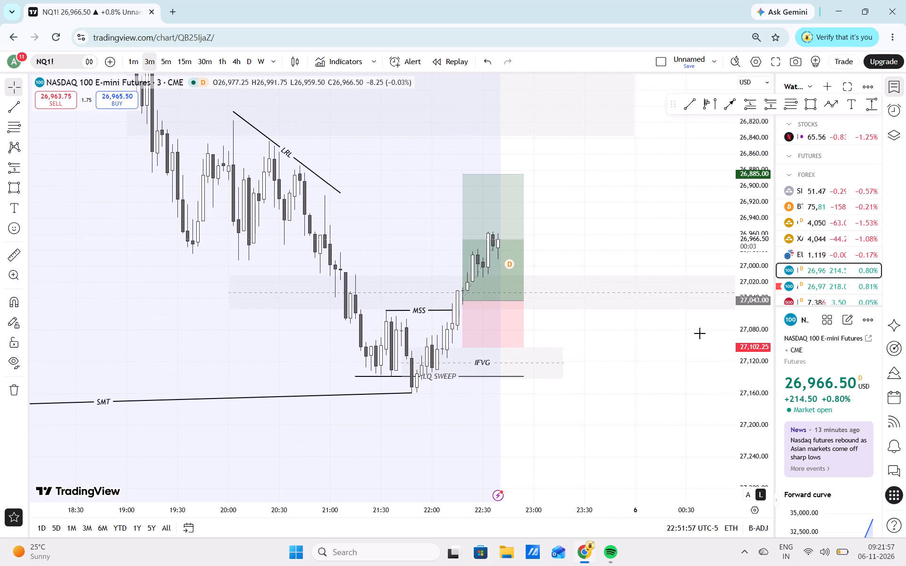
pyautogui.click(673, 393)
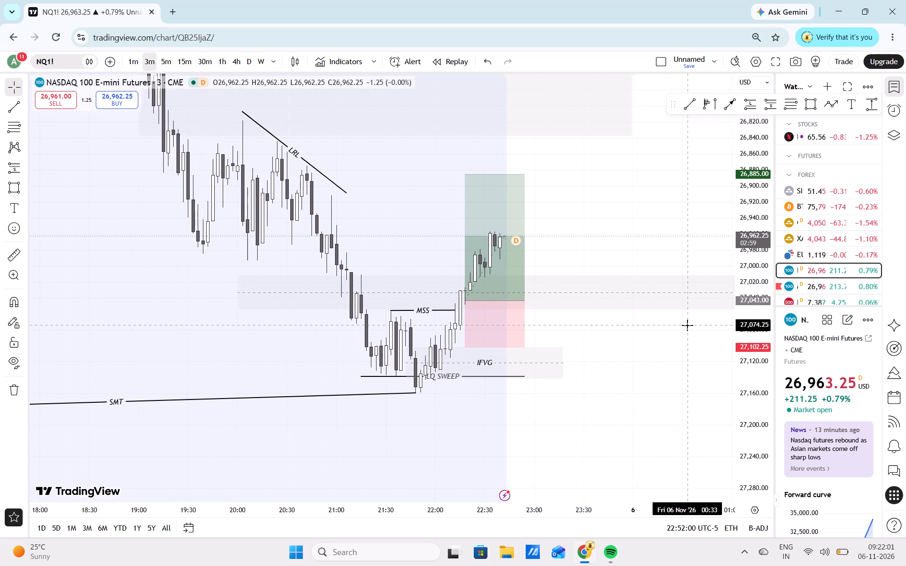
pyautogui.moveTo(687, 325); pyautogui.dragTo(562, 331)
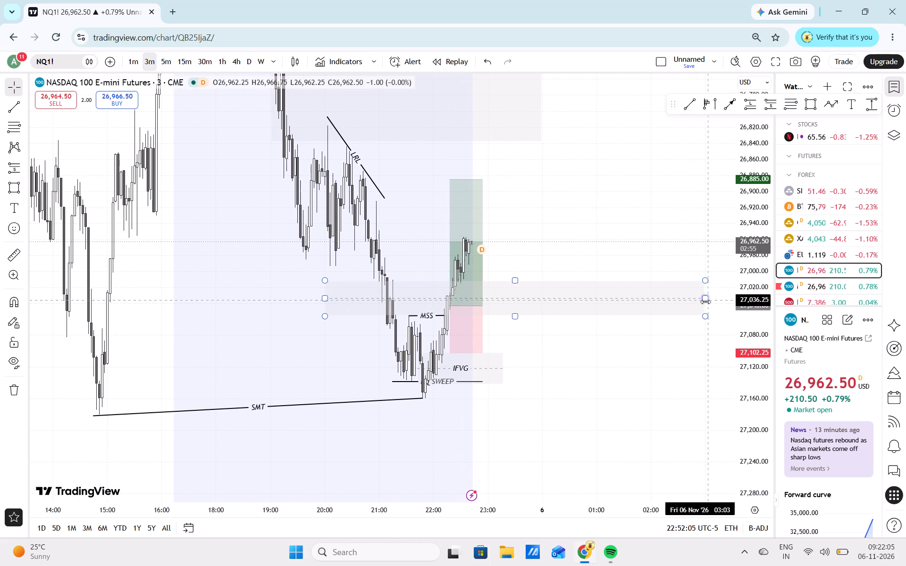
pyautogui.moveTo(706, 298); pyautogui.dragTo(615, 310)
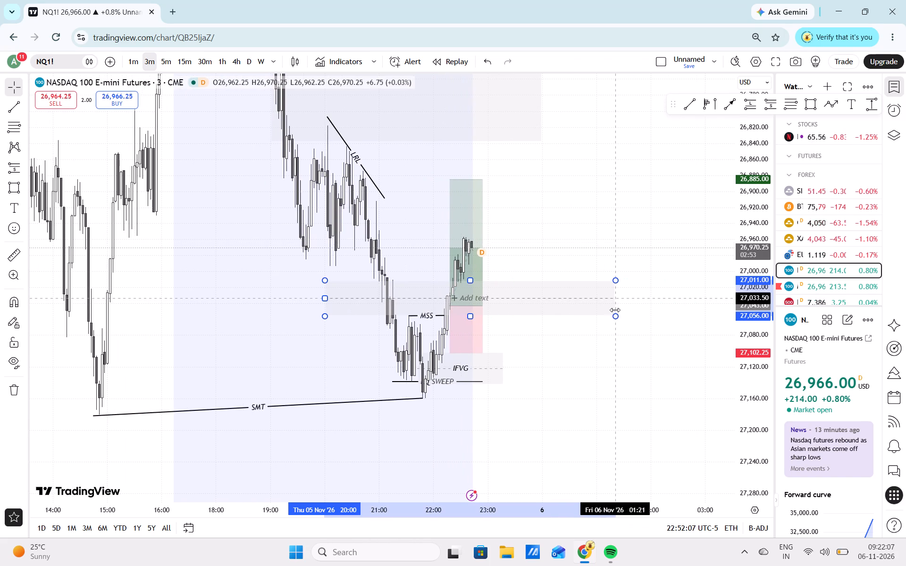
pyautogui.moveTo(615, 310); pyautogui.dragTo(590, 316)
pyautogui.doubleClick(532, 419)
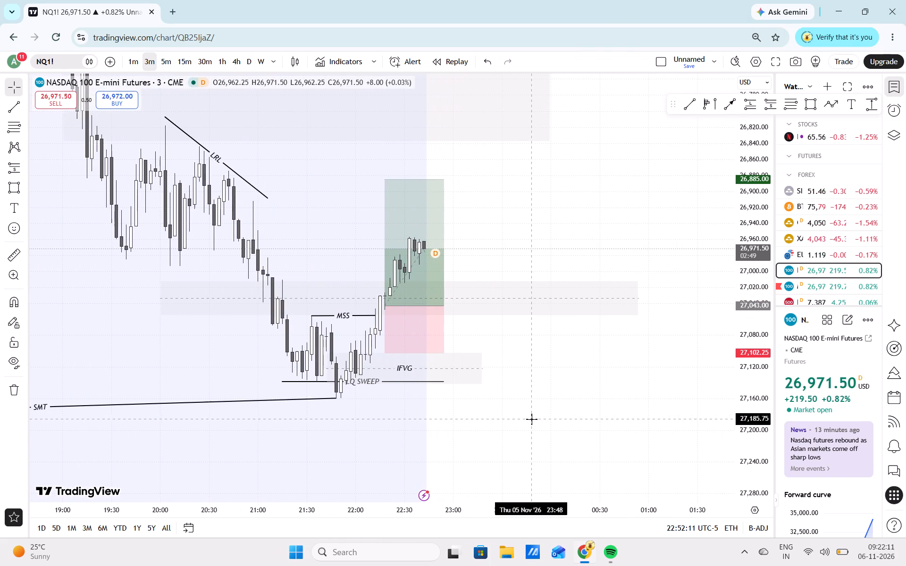
# Extend the end of the IFVG zone to about 23:24.
pyautogui.moveTo(482, 367); pyautogui.dragTo(490, 367)
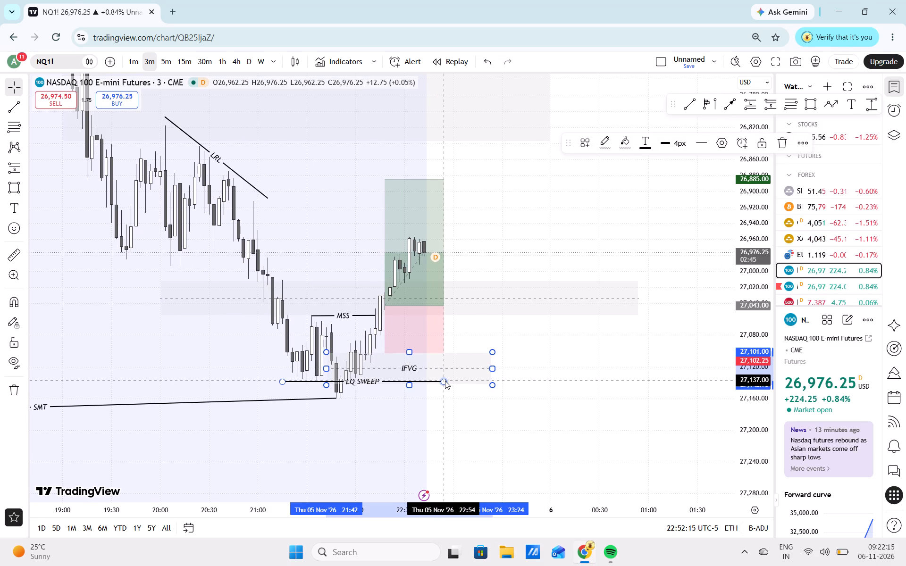
# Extend the LQ SWEEP line horizontally so that it ends at about 23:57, near 27,138.
pyautogui.moveTo(445, 382); pyautogui.dragTo(548, 380)
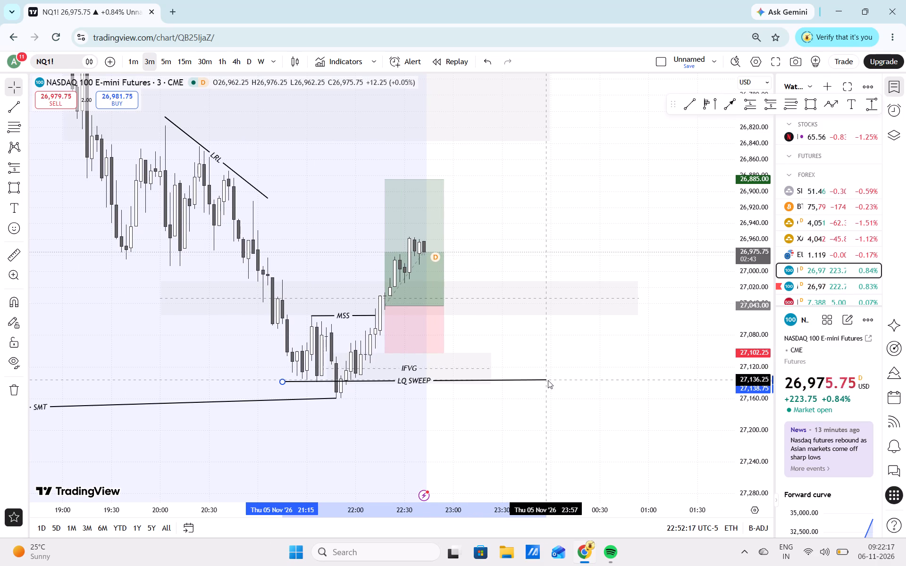
pyautogui.moveTo(548, 380); pyautogui.dragTo(546, 381)
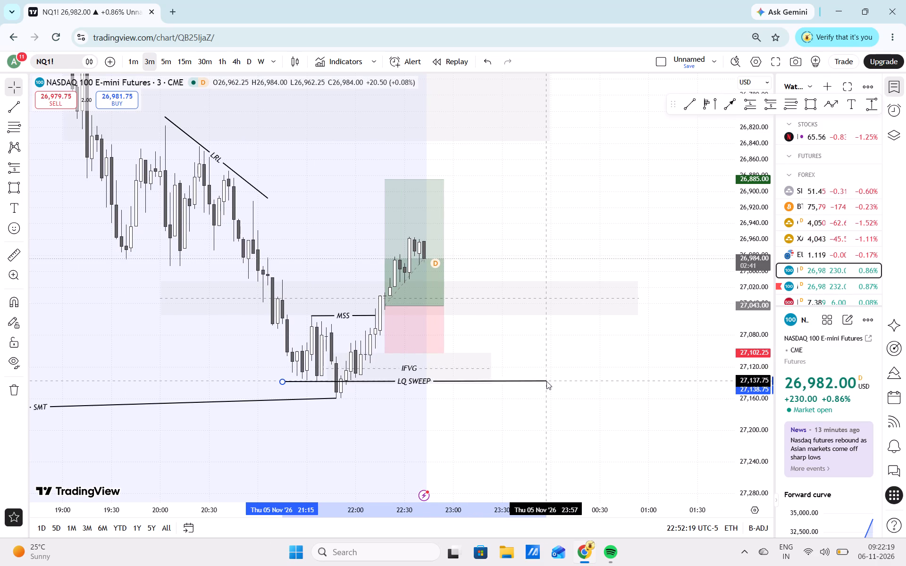
pyautogui.moveTo(546, 381); pyautogui.dragTo(546, 382)
pyautogui.click(546, 382)
pyautogui.click(546, 364)
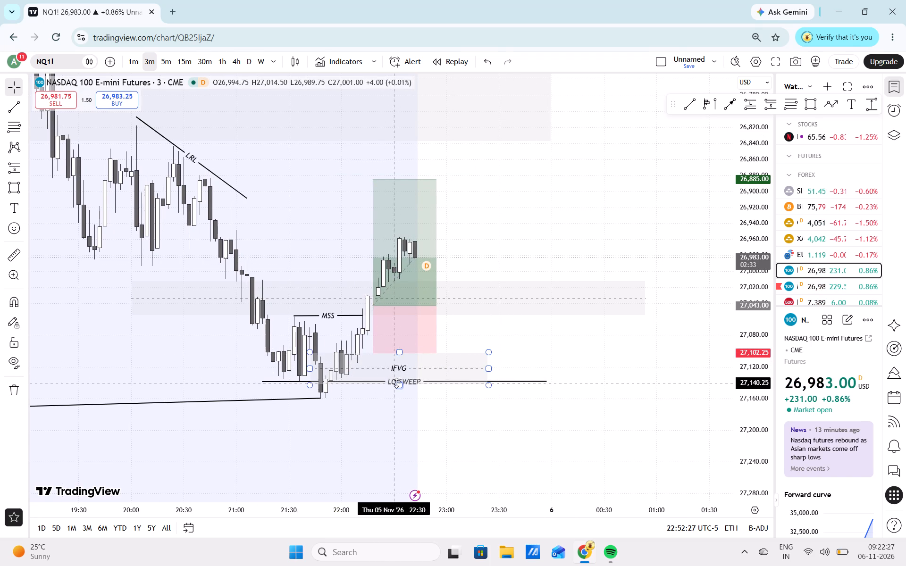
# Raise the lower edge of the IFVG zone to about 27,131.75, above the LQ SWEEP line.
pyautogui.moveTo(399, 384); pyautogui.dragTo(403, 377)
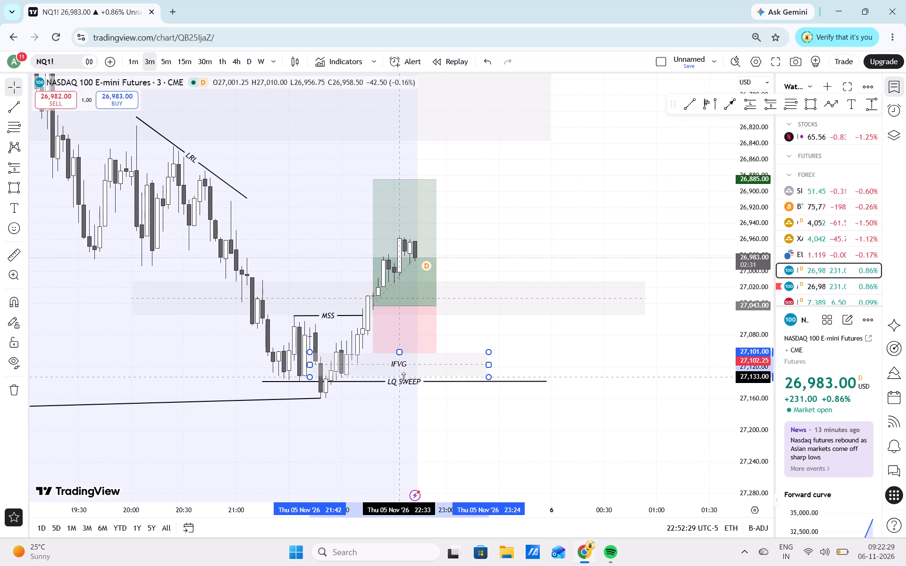
pyautogui.moveTo(403, 377); pyautogui.dragTo(404, 376)
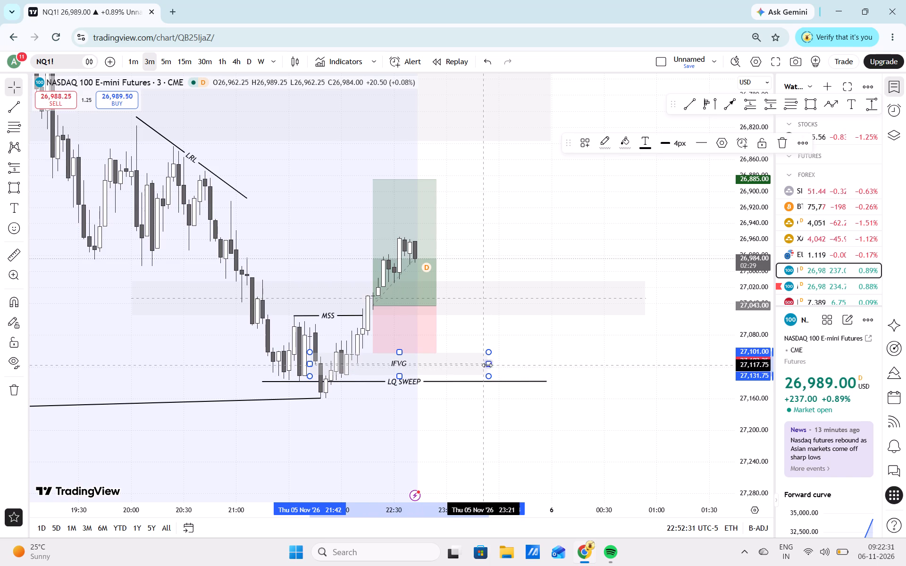
# Change the fill colour of the IFVG zone to dark orange.
pyautogui.click(490, 365)
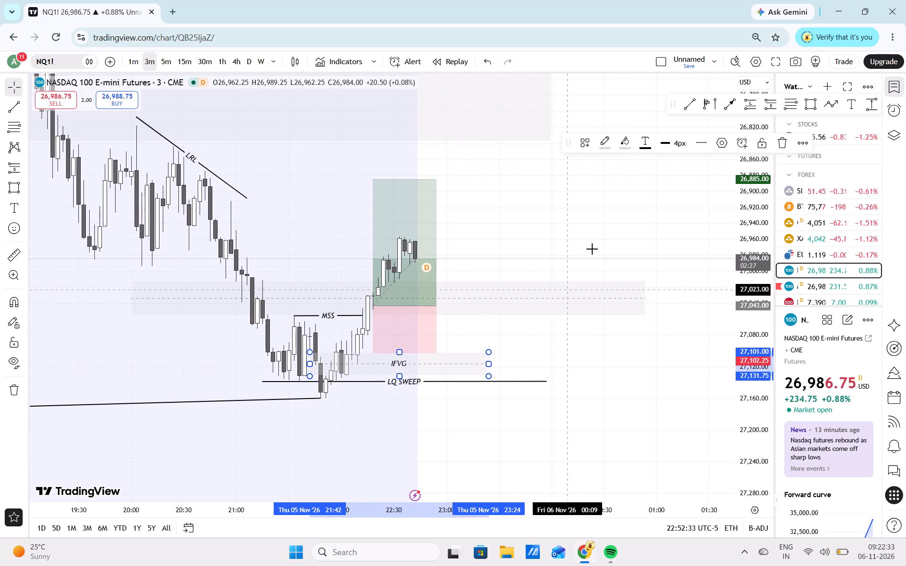
pyautogui.click(625, 150)
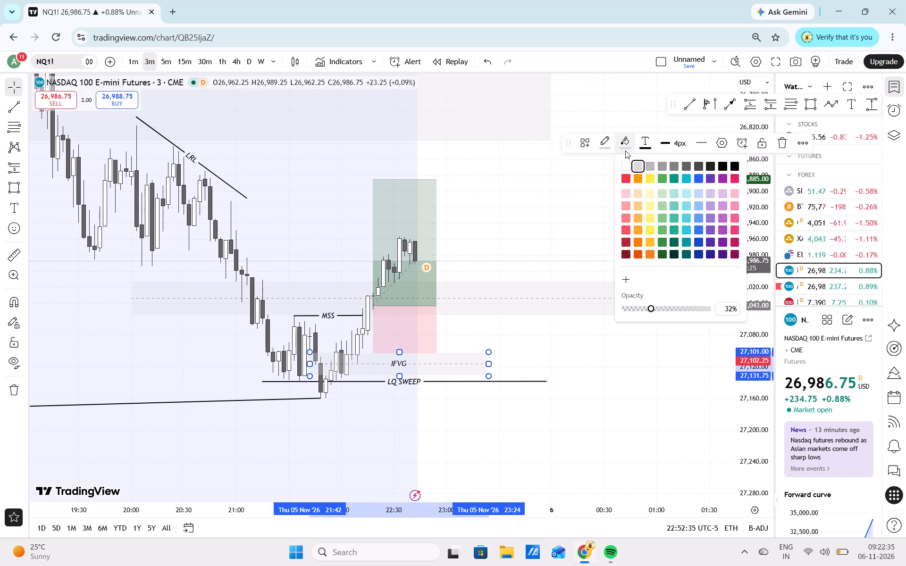
pyautogui.click(638, 242)
pyautogui.click(598, 240)
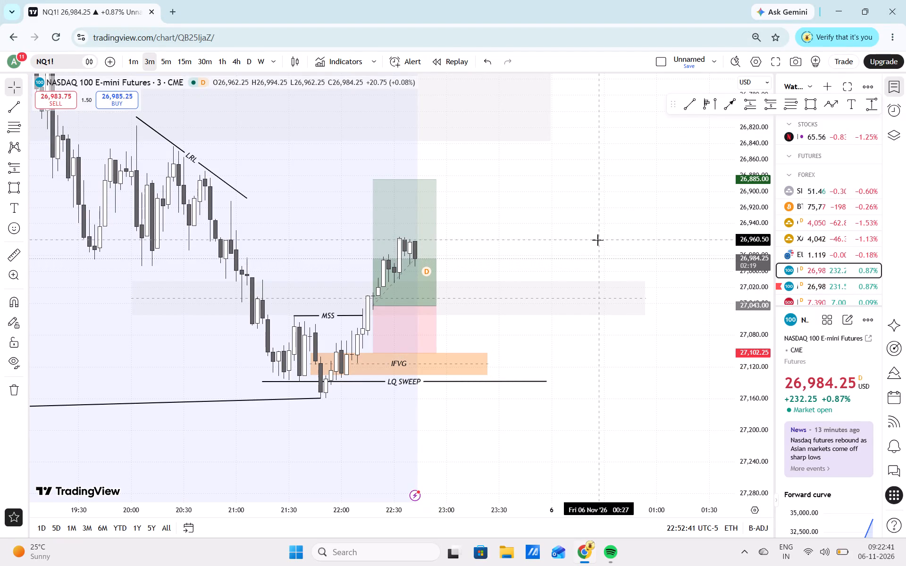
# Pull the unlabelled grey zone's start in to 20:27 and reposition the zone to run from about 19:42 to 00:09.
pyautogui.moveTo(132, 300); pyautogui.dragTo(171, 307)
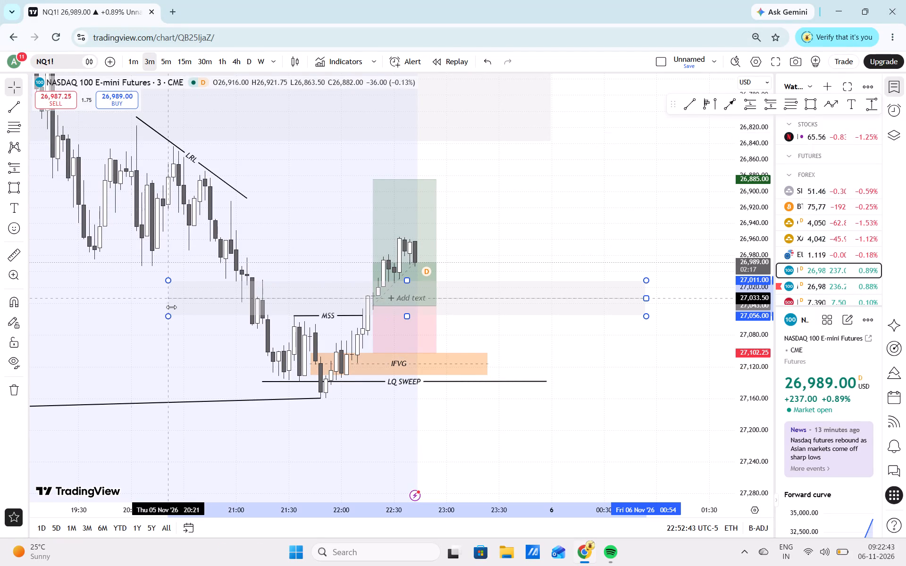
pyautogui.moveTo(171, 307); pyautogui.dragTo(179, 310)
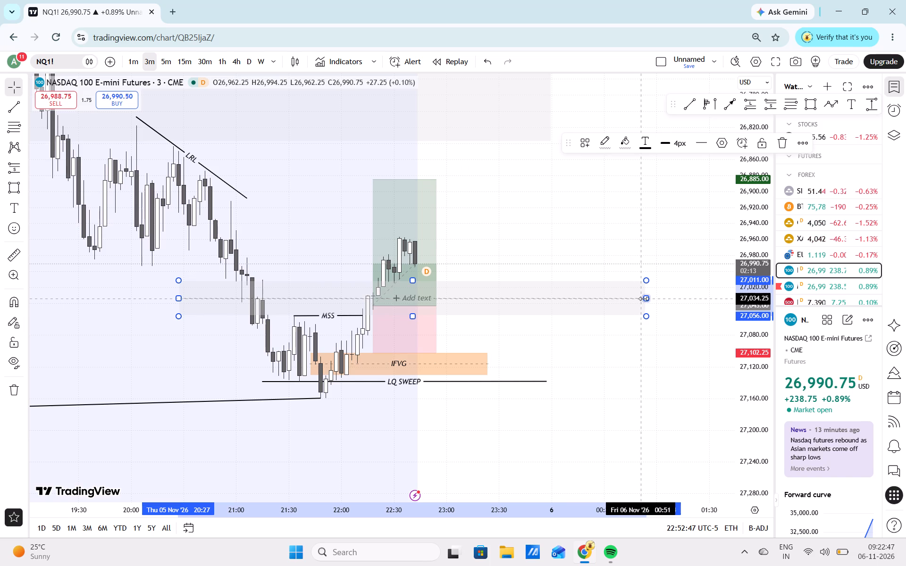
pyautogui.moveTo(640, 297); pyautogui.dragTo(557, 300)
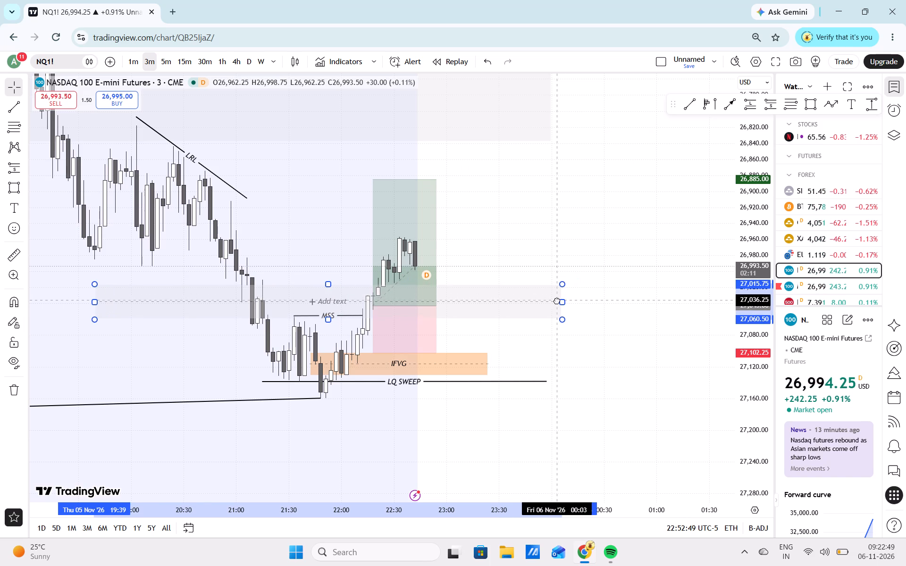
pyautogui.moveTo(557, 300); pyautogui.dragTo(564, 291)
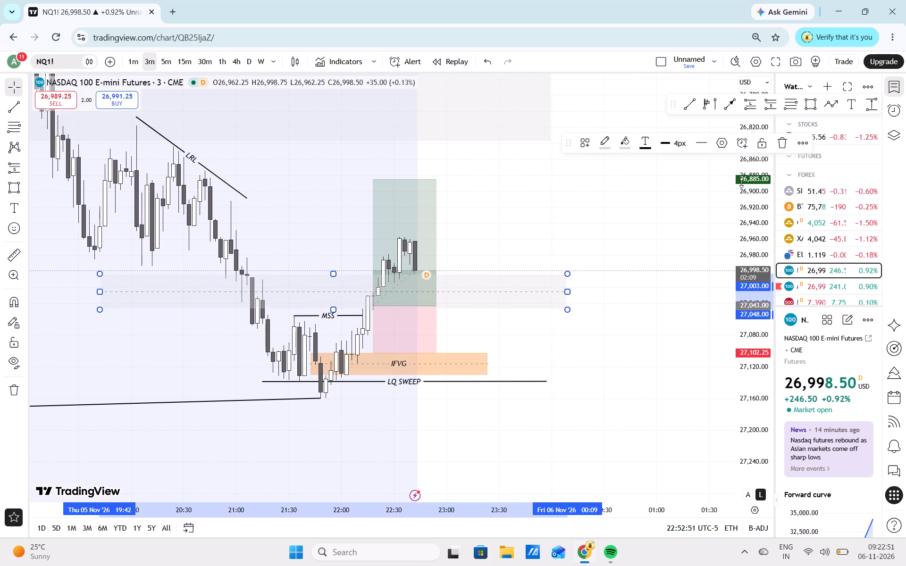
# Delete the unlabelled grey zone above the MSS line.
pyautogui.click(788, 138)
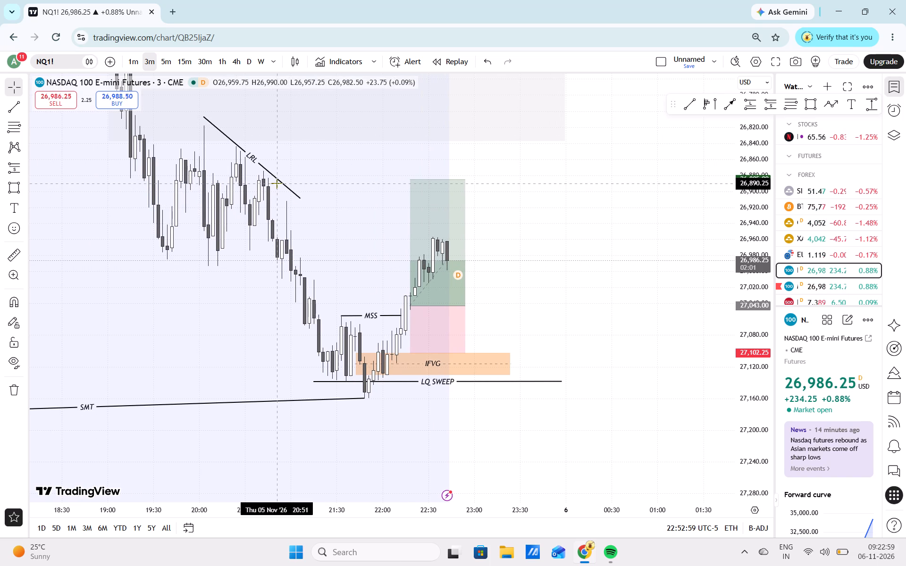
# Shift the LRL trendline one bar later so that it runs from 20:06 to 21:09.
pyautogui.click(284, 182)
pyautogui.click(281, 185)
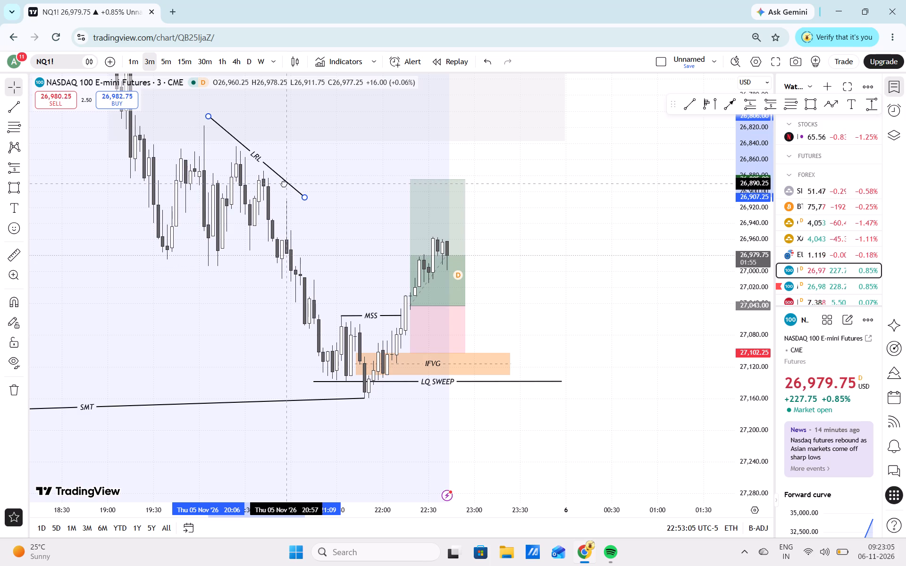
pyautogui.click(309, 175)
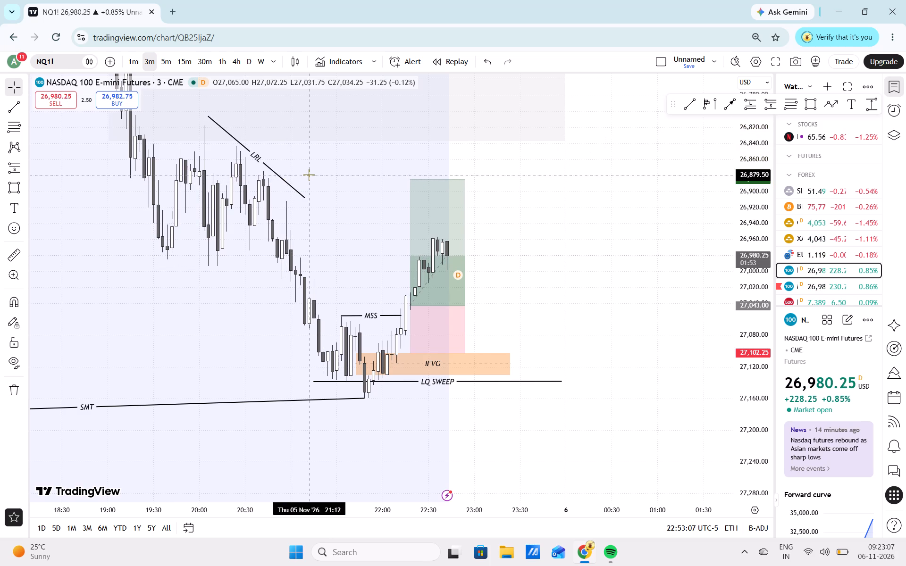
pyautogui.click(337, 241)
pyautogui.click(364, 245)
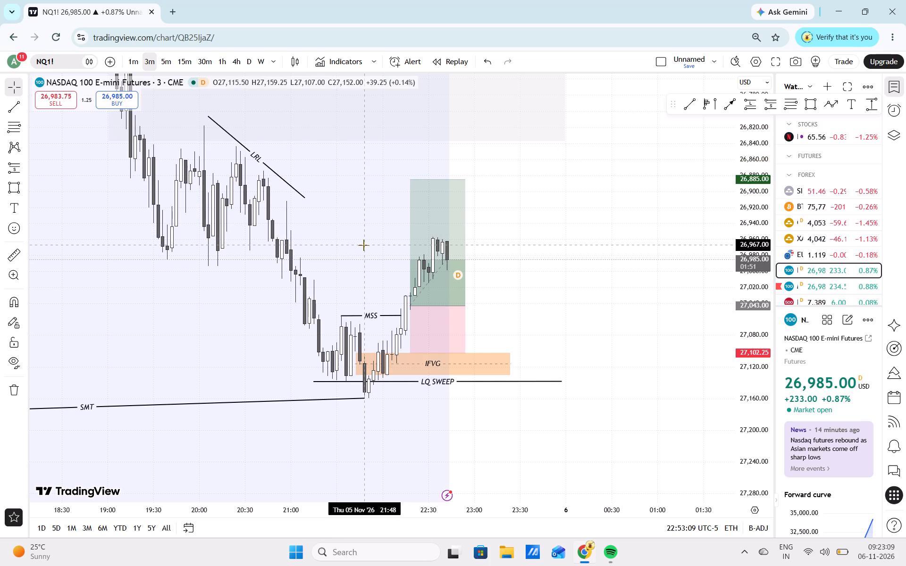
# Extend the short position's profit target to about 26,871.50, keeping its entry and stop levels.
pyautogui.moveTo(364, 245); pyautogui.dragTo(407, 245)
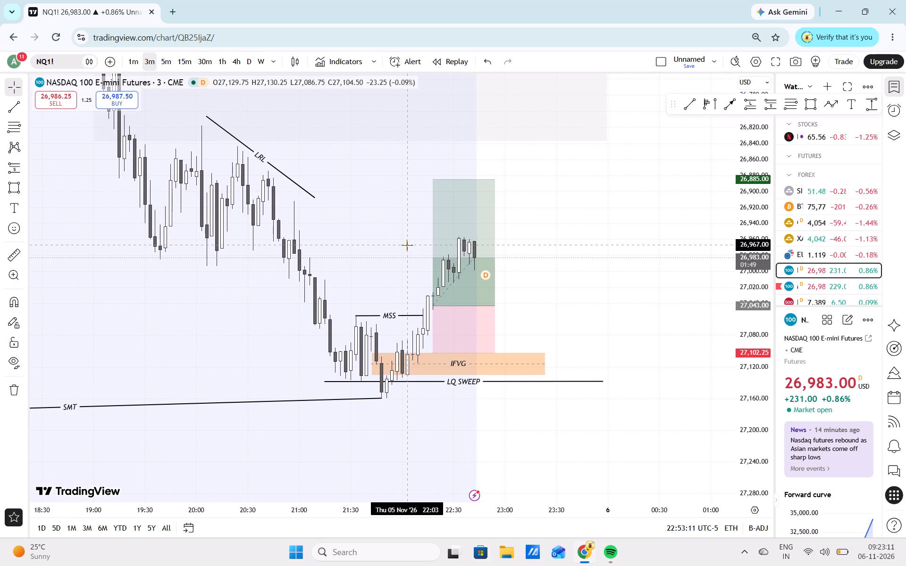
pyautogui.click(663, 257)
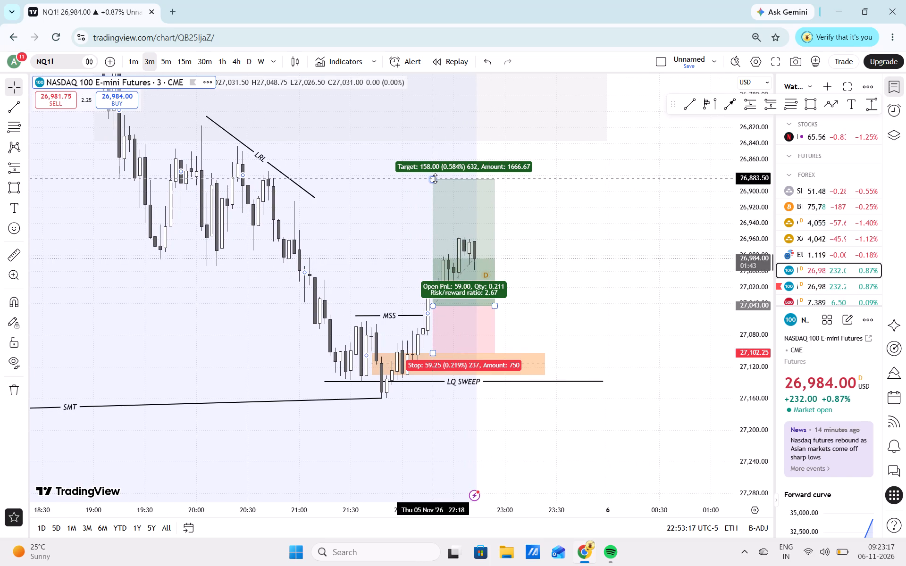
pyautogui.click(653, 276)
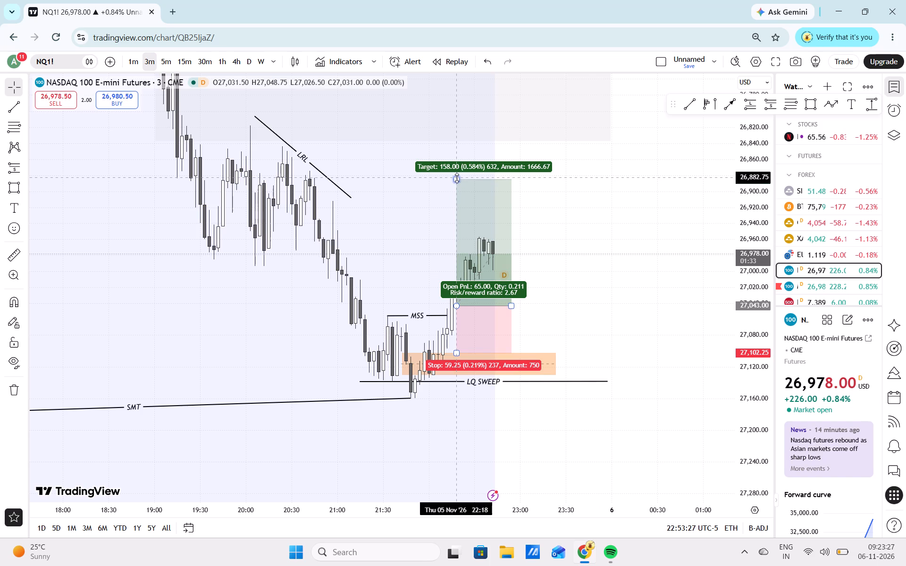
pyautogui.click(457, 178)
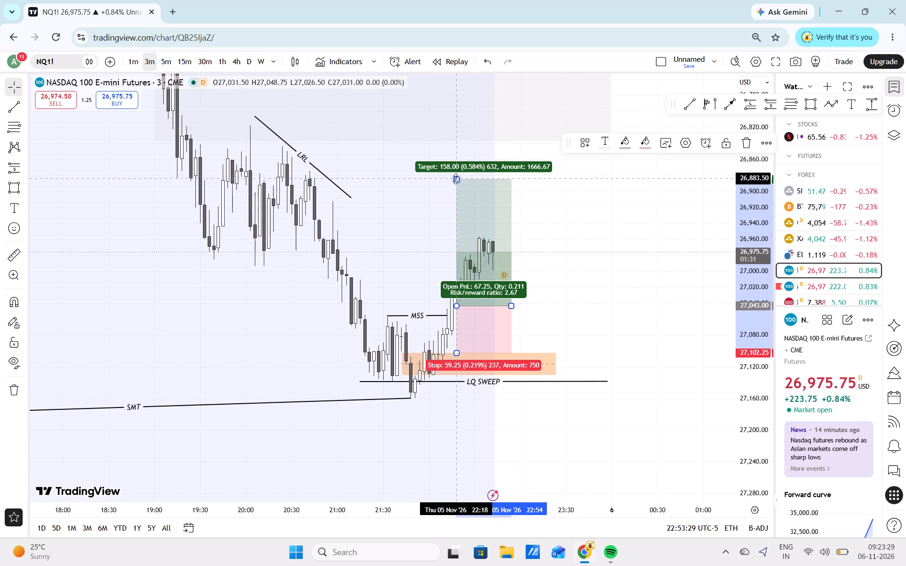
pyautogui.moveTo(456, 179); pyautogui.dragTo(446, 152)
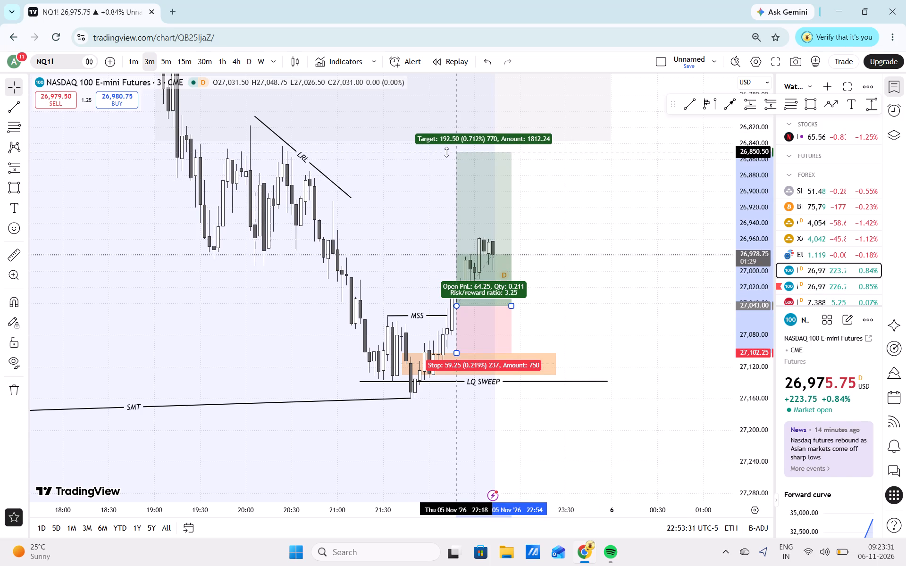
pyautogui.moveTo(446, 152); pyautogui.dragTo(449, 167)
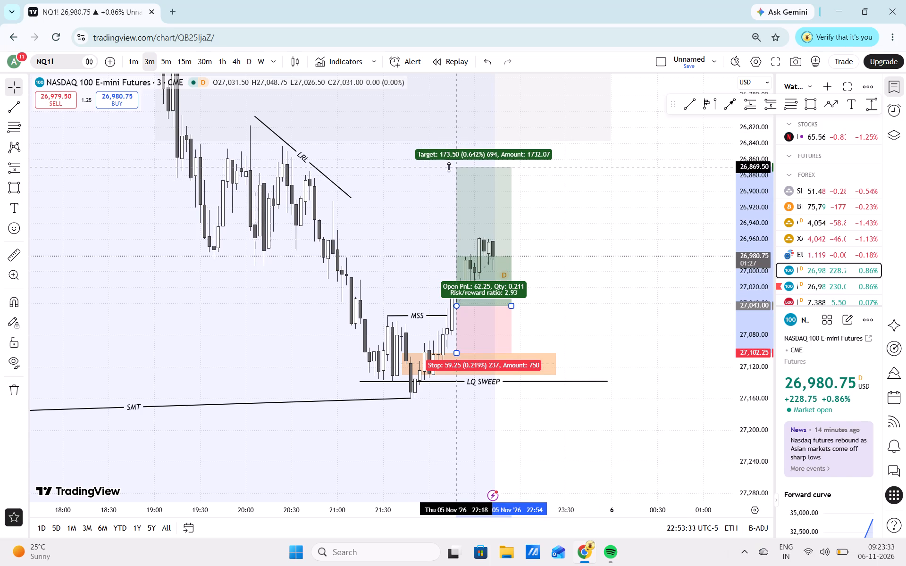
pyautogui.moveTo(449, 167); pyautogui.dragTo(449, 169)
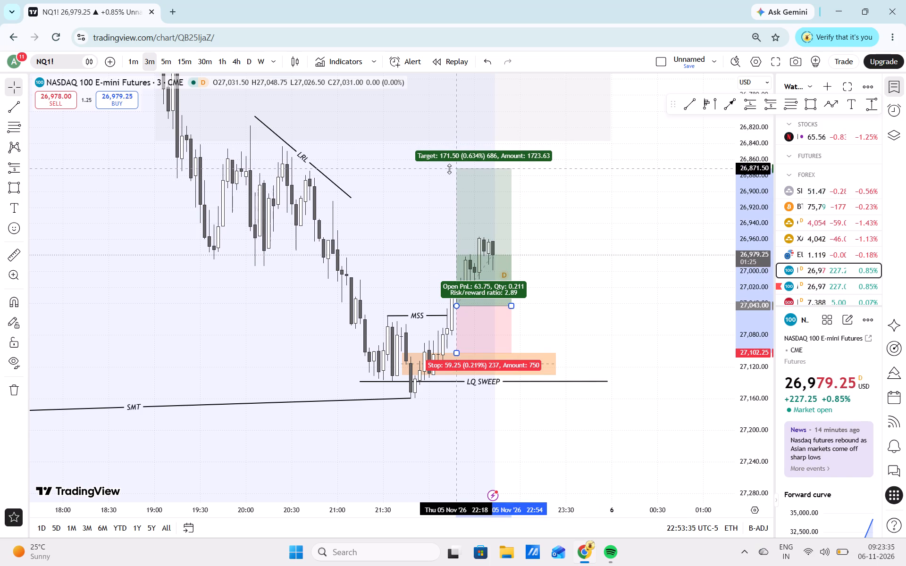
pyautogui.moveTo(449, 169); pyautogui.dragTo(450, 169)
pyautogui.click(420, 164)
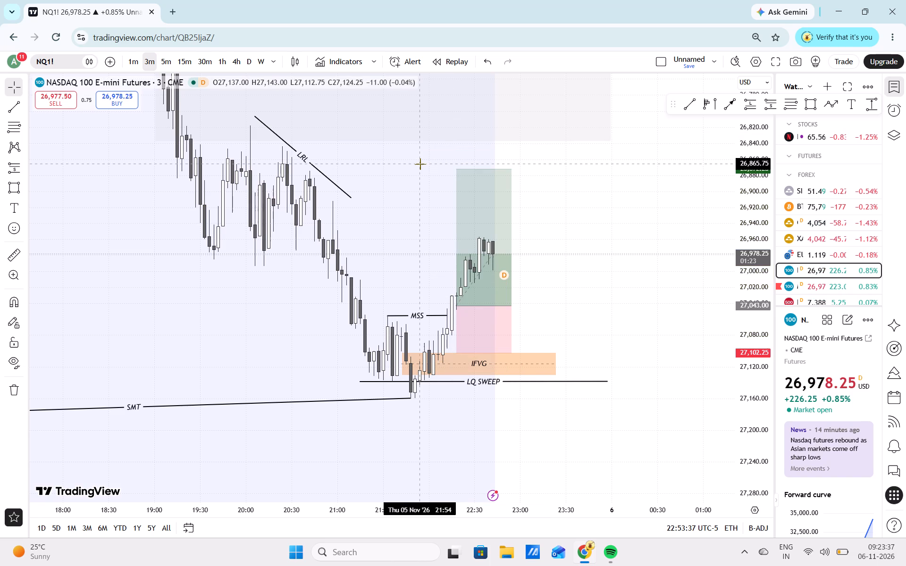
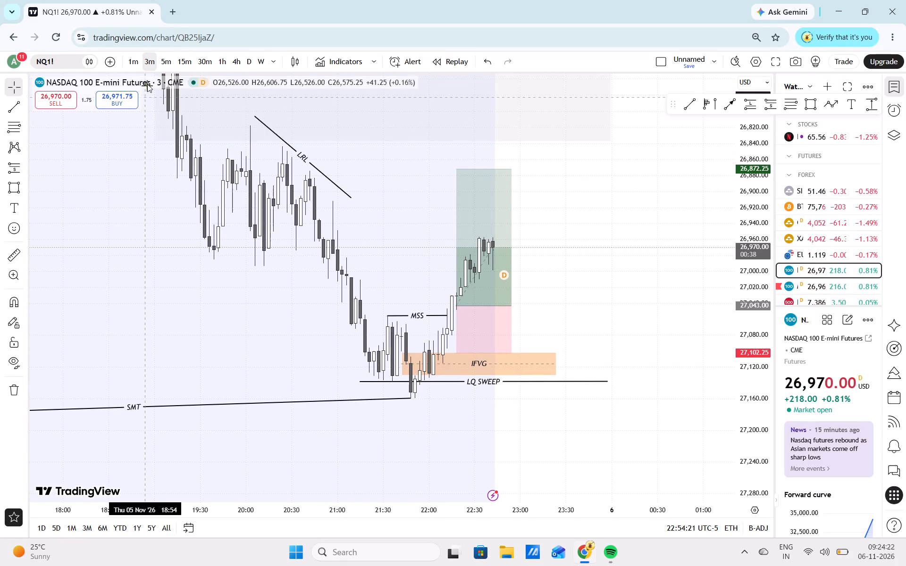
# On the 1-hour chart, pull in the end of the unlabelled grey zone spanning 27,361.00 to 27,457.75 to 6 Nov 06:00.
pyautogui.click(138, 59)
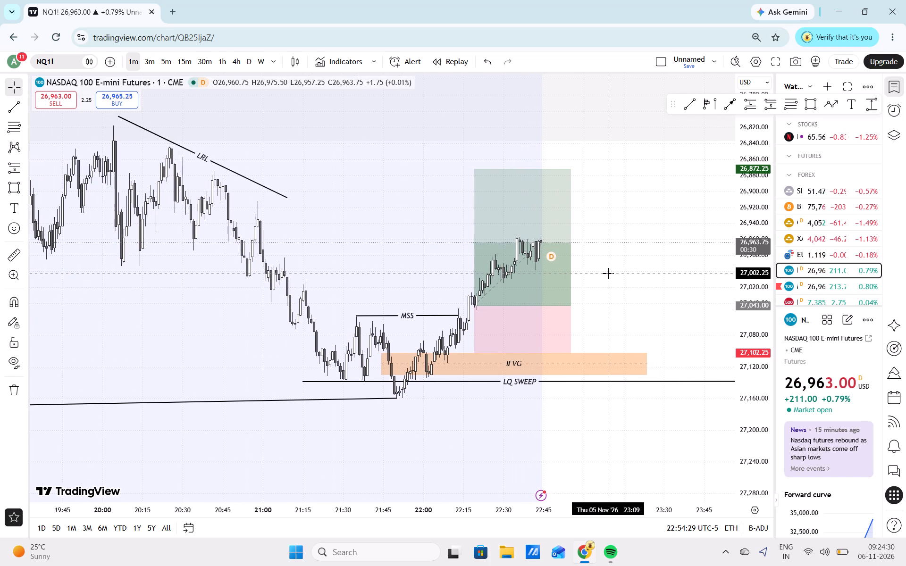
pyautogui.moveTo(700, 325); pyautogui.dragTo(626, 335)
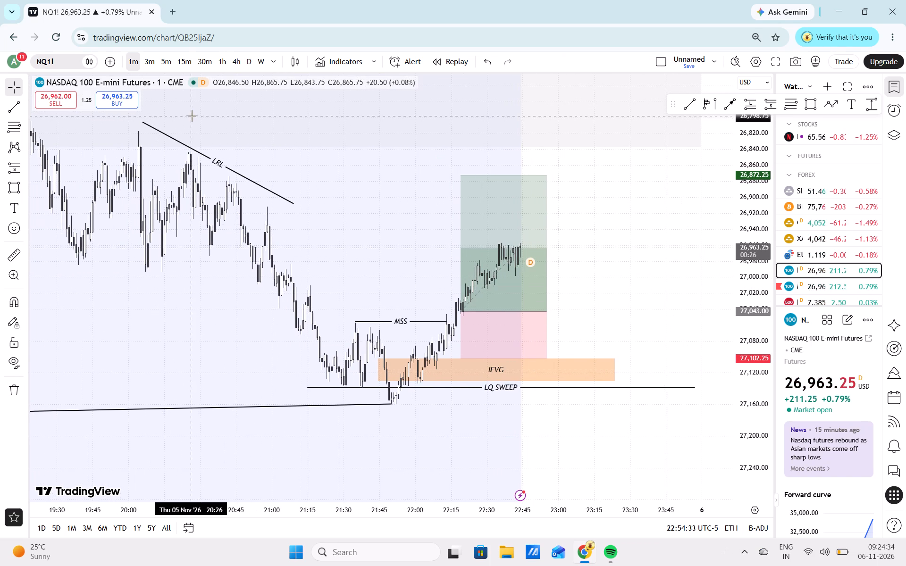
pyautogui.click(219, 61)
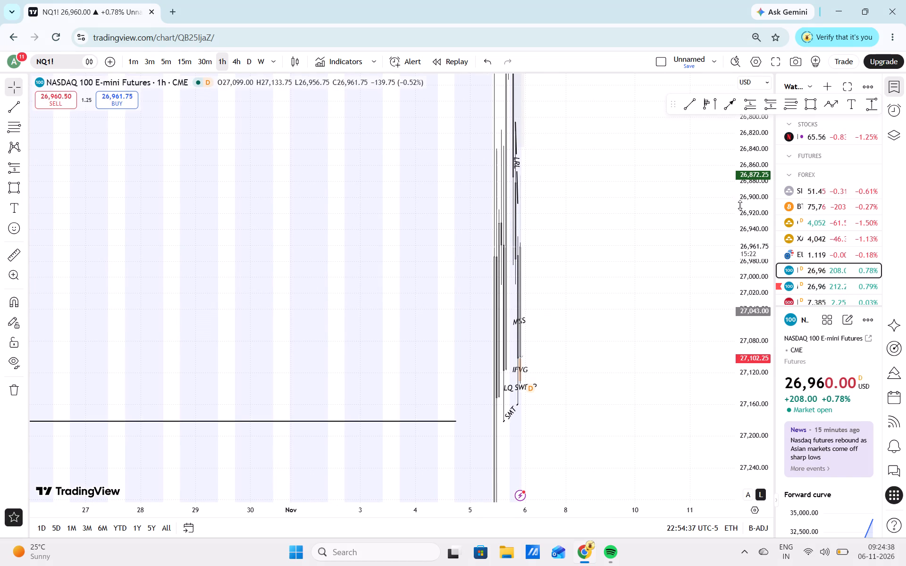
pyautogui.moveTo(747, 204); pyautogui.dragTo(747, 447)
pyautogui.moveTo(747, 447); pyautogui.dragTo(688, 328)
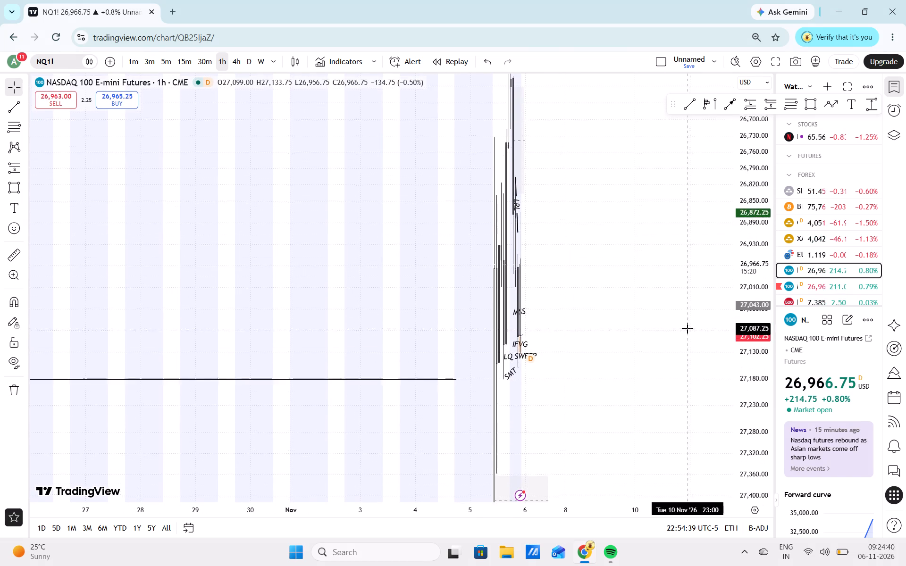
pyautogui.moveTo(688, 328); pyautogui.dragTo(754, 466)
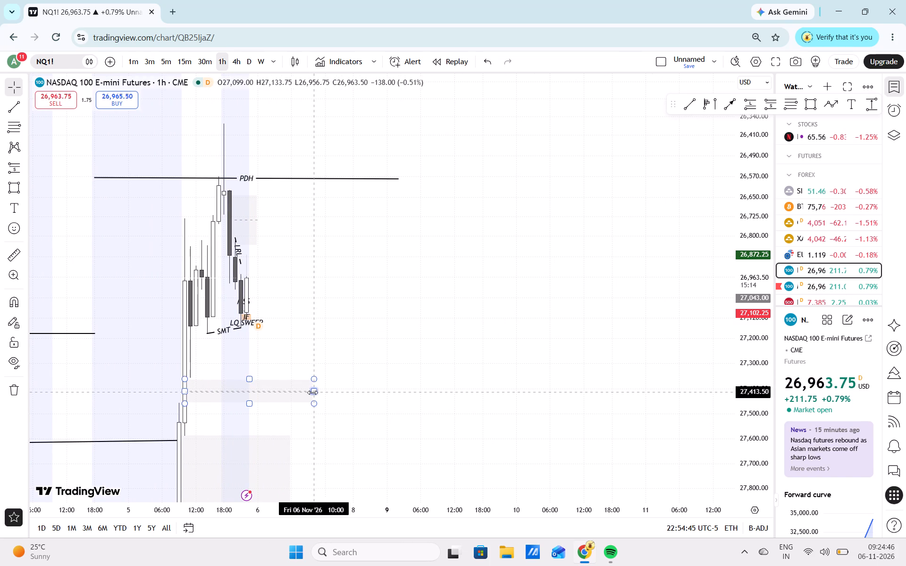
pyautogui.moveTo(312, 392); pyautogui.dragTo(291, 397)
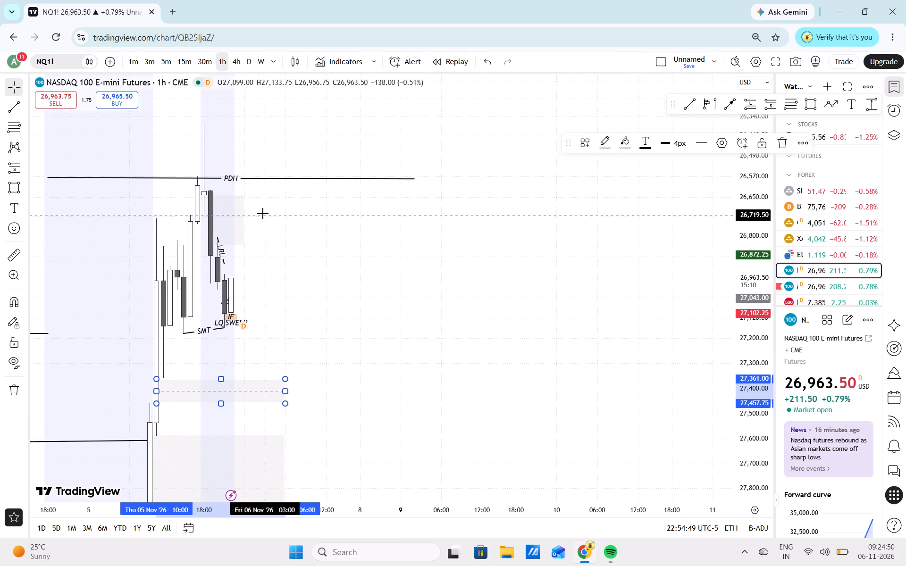
# On the 30-minute chart, label the grey zone between 26,638.00 and 26,838.75 as "30M FVG GAP".
pyautogui.click(238, 56)
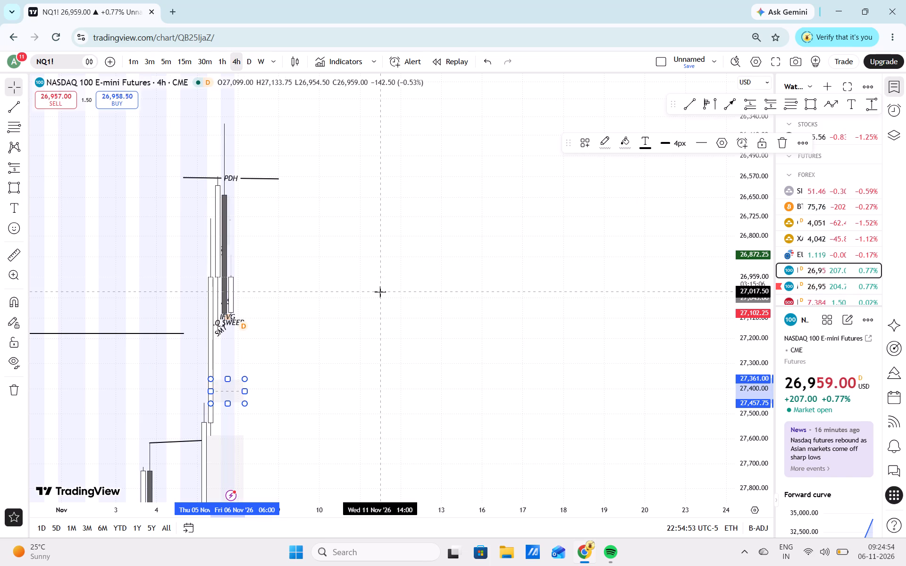
pyautogui.click(211, 56)
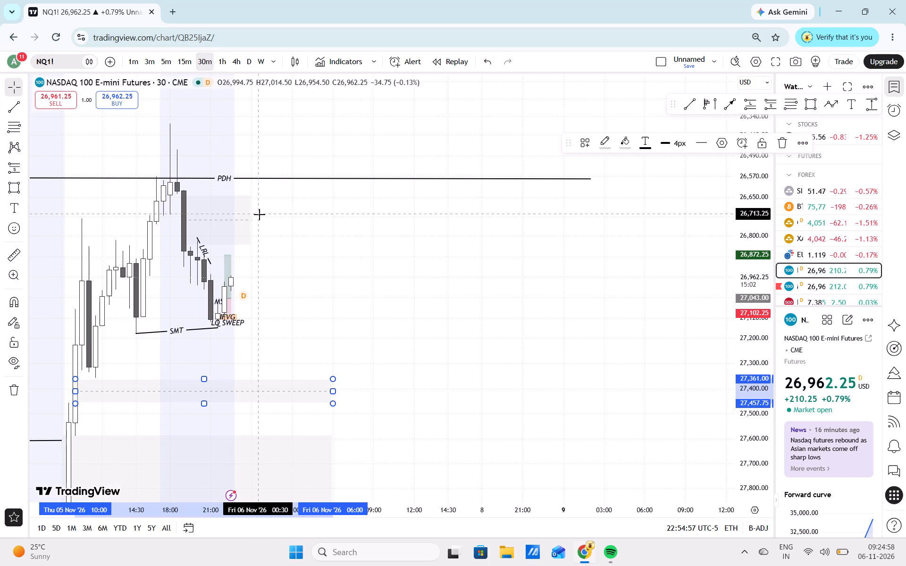
pyautogui.doubleClick(244, 222)
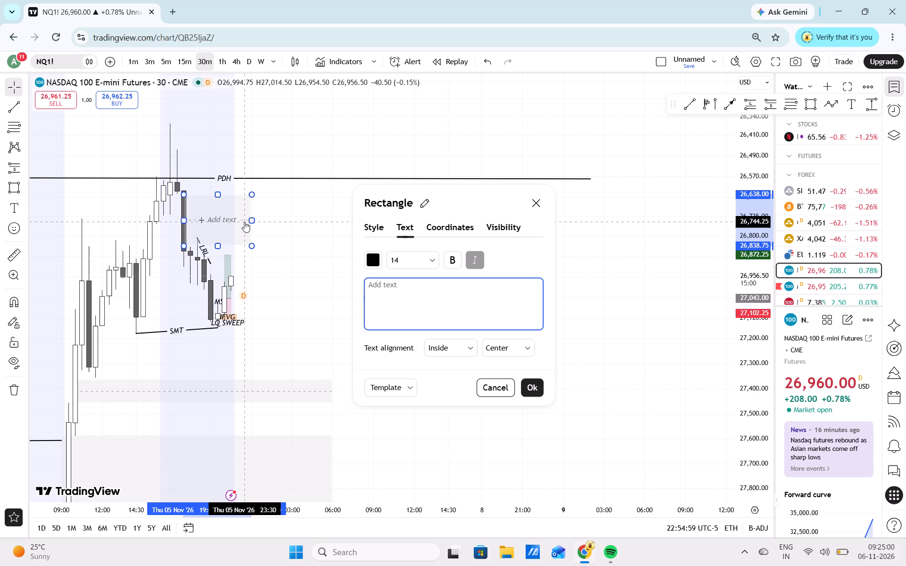
pyautogui.press('3')
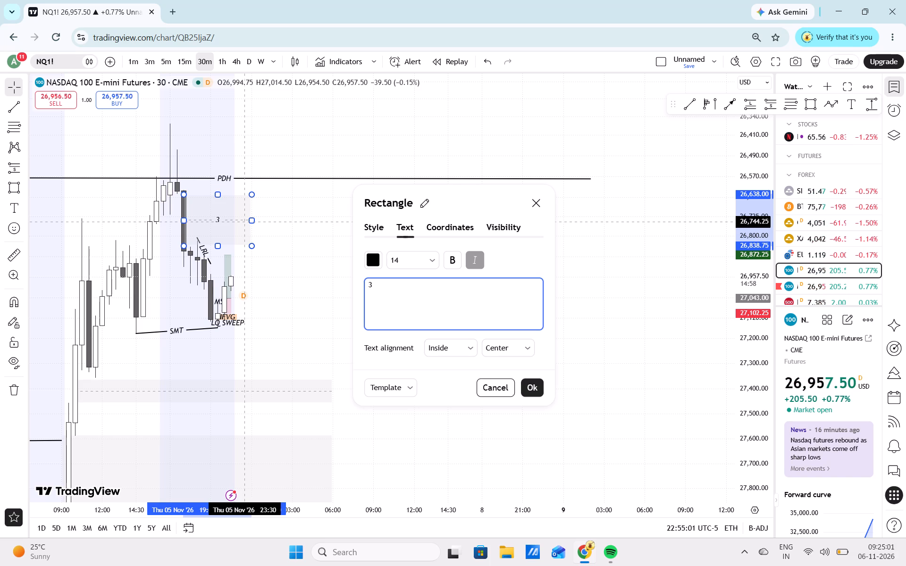
pyautogui.write('0M')
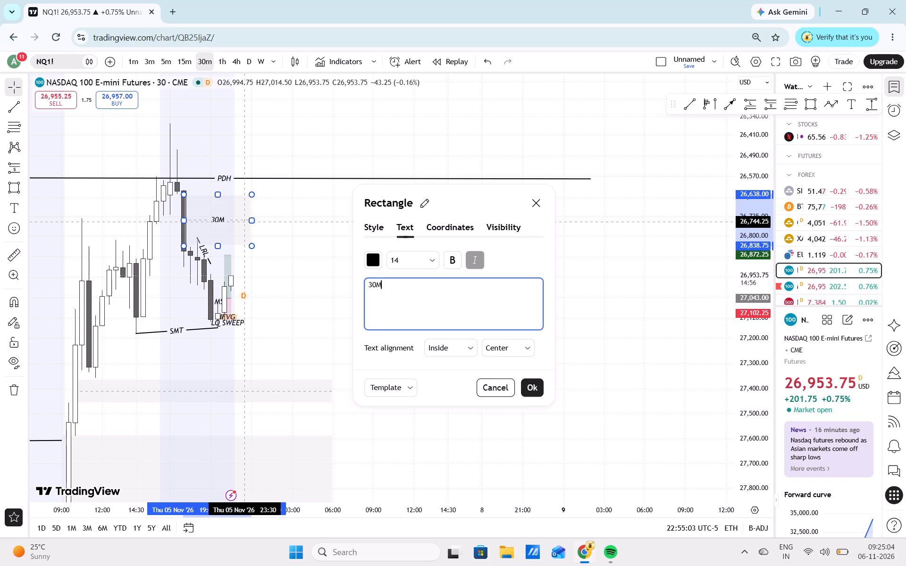
pyautogui.press('space')
pyautogui.write('FVG')
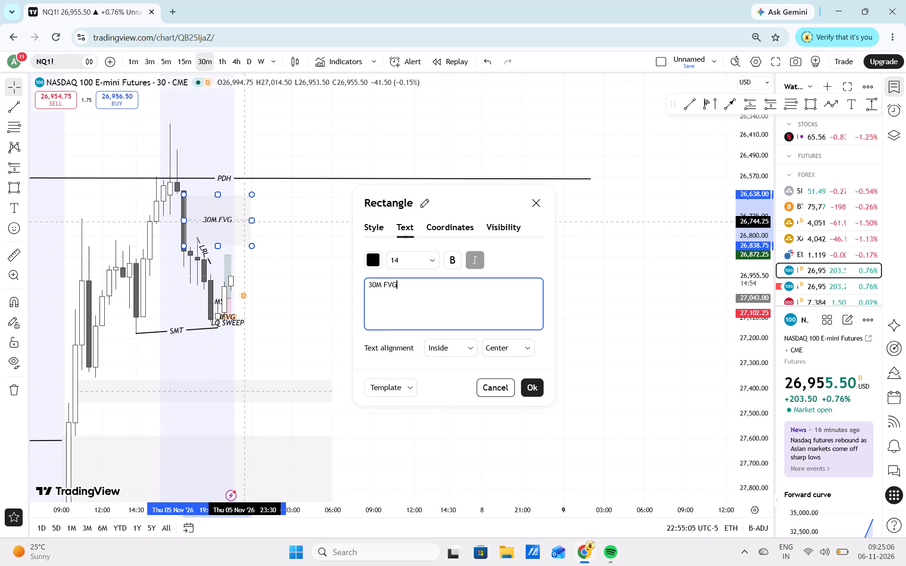
pyautogui.press('space')
pyautogui.write('GA')
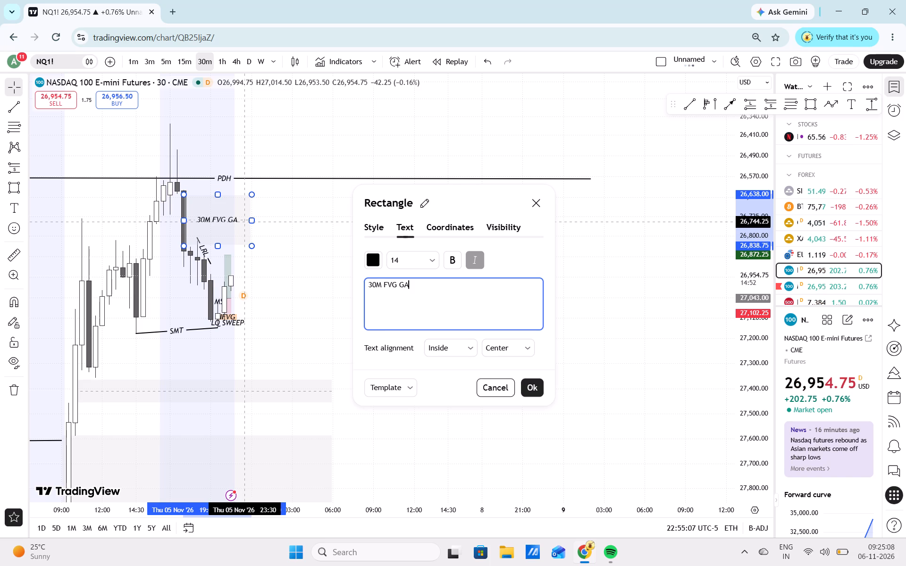
pyautogui.press('p')
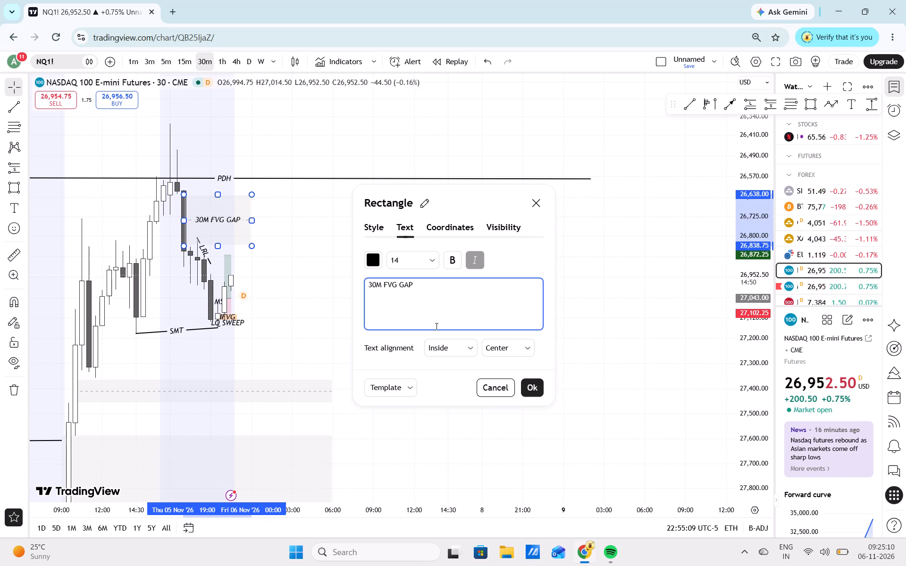
pyautogui.click(537, 386)
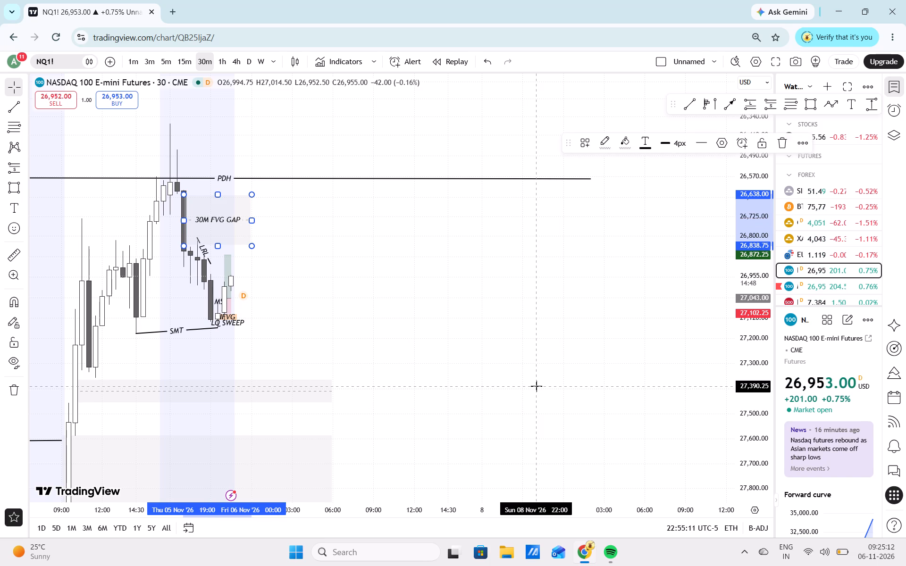
pyautogui.doubleClick(537, 386)
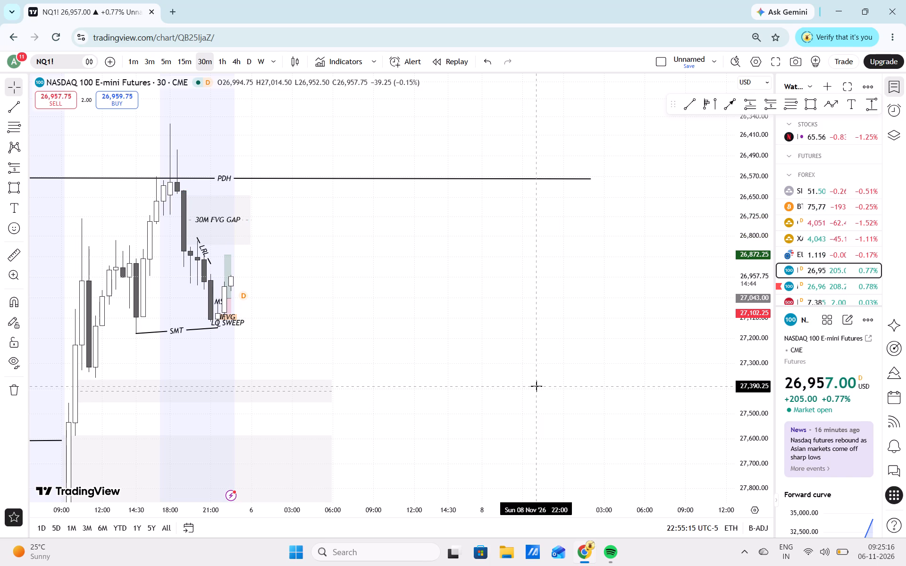
# Examine the marked-up setup on the 1-minute chart, from the 30M FVG GAP zone to the LQ SWEEP line.
pyautogui.click(135, 65)
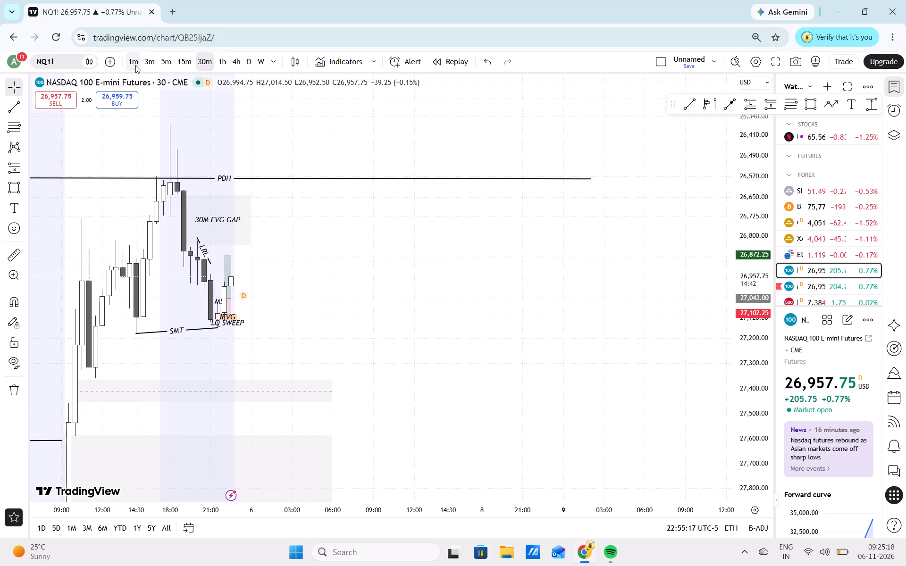
pyautogui.scroll(-1, 489, 276)
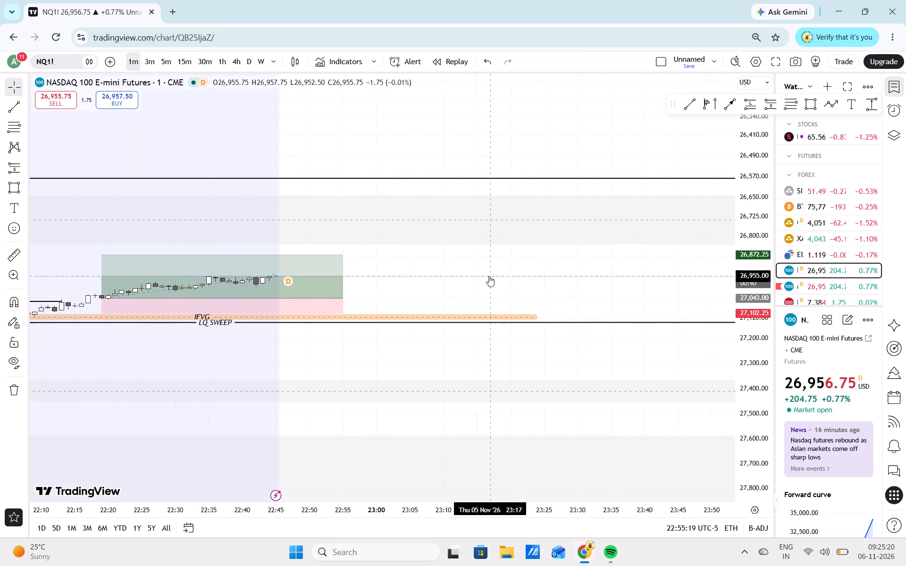
pyautogui.moveTo(489, 276); pyautogui.dragTo(822, 76)
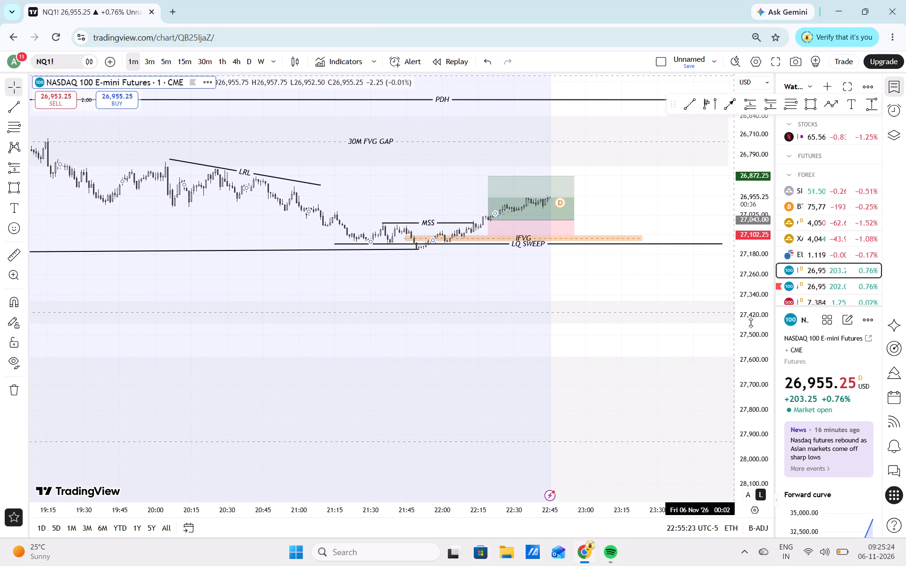
pyautogui.moveTo(751, 323); pyautogui.dragTo(723, 11)
pyautogui.click(632, 133)
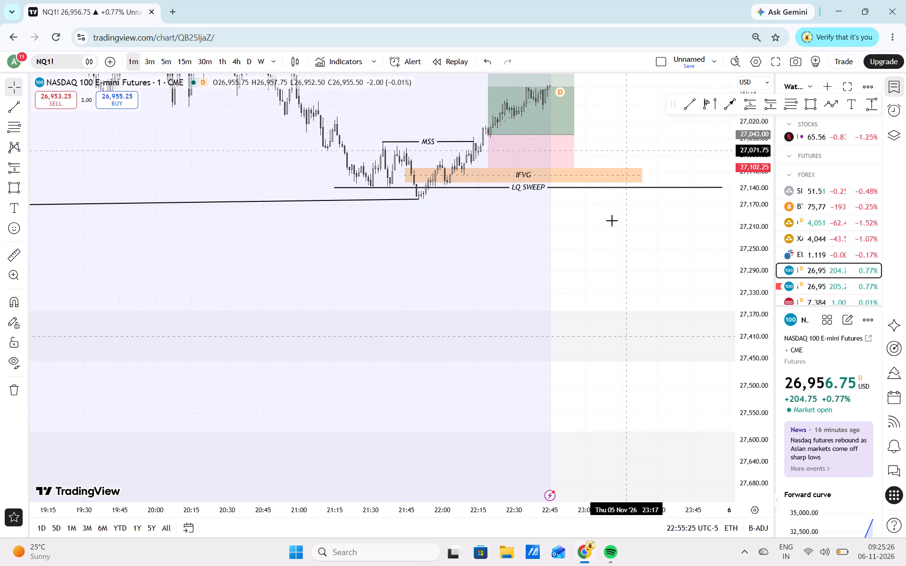
pyautogui.moveTo(617, 282); pyautogui.dragTo(584, 475)
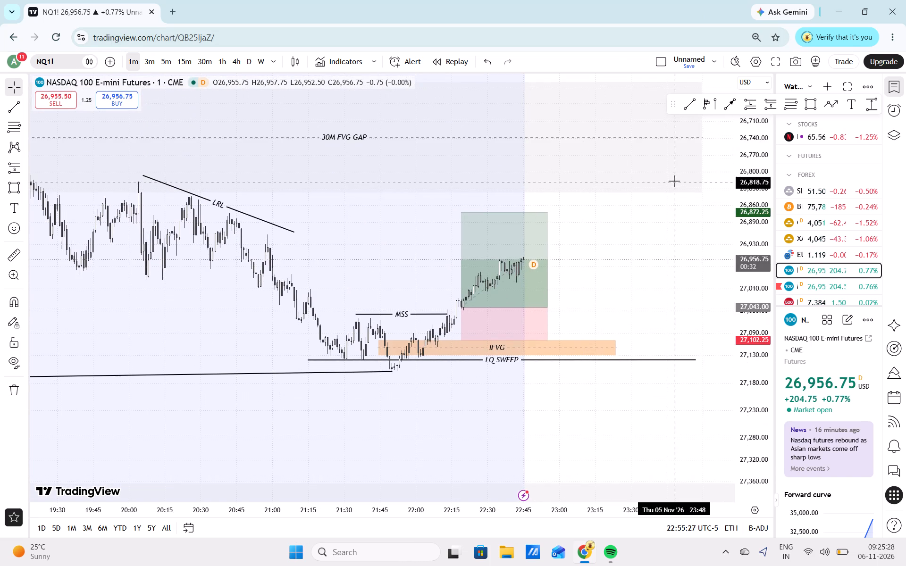
pyautogui.moveTo(625, 251); pyautogui.dragTo(634, 306)
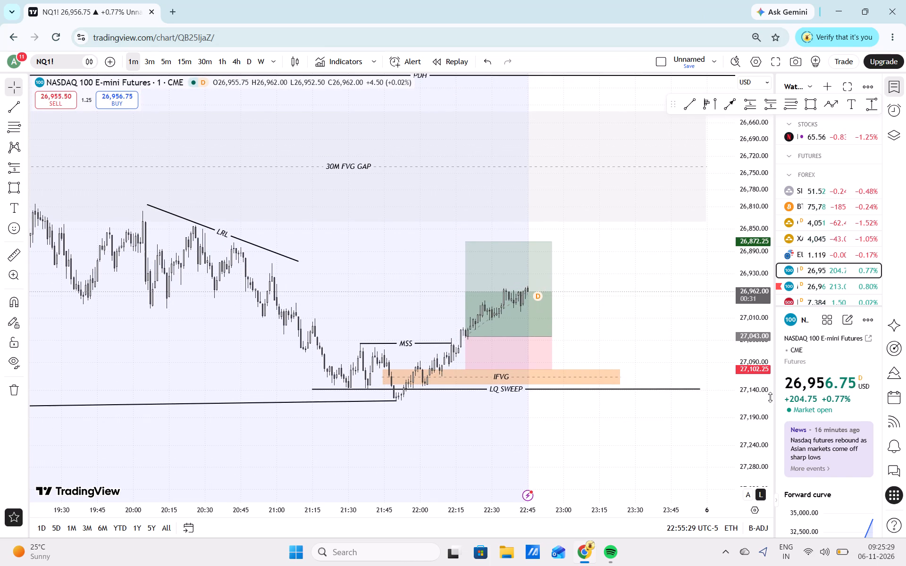
pyautogui.moveTo(757, 433); pyautogui.dragTo(720, 283)
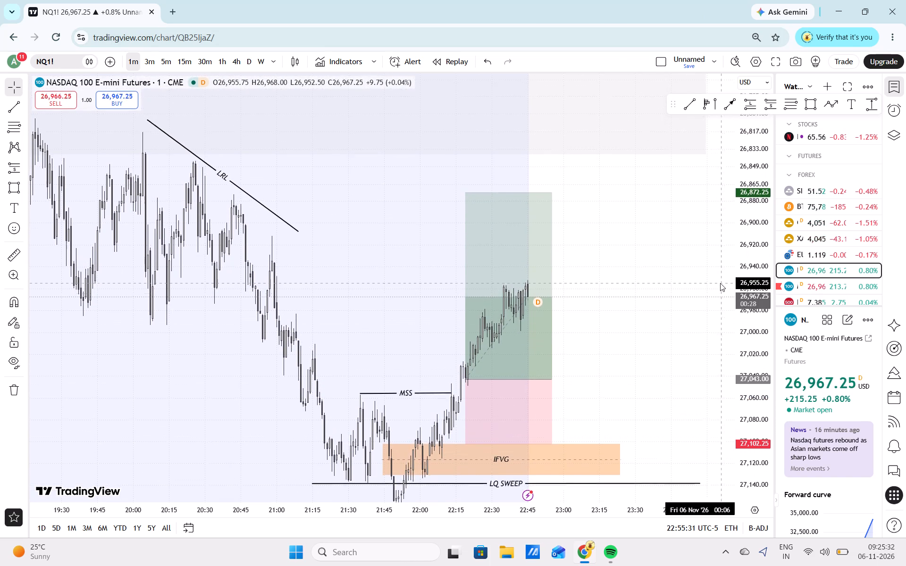
pyautogui.moveTo(720, 283); pyautogui.dragTo(719, 283)
pyautogui.moveTo(648, 394); pyautogui.dragTo(635, 294)
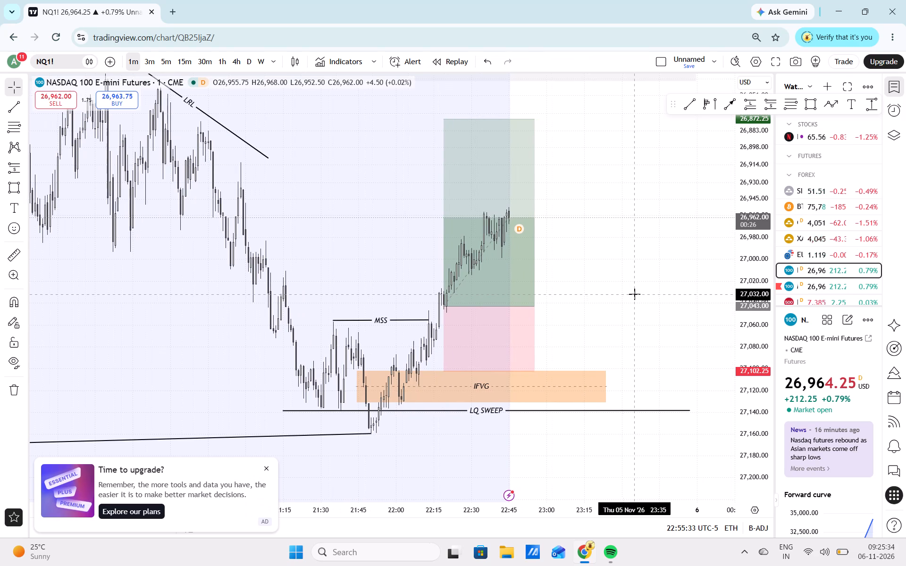
pyautogui.moveTo(755, 192); pyautogui.dragTo(755, 312)
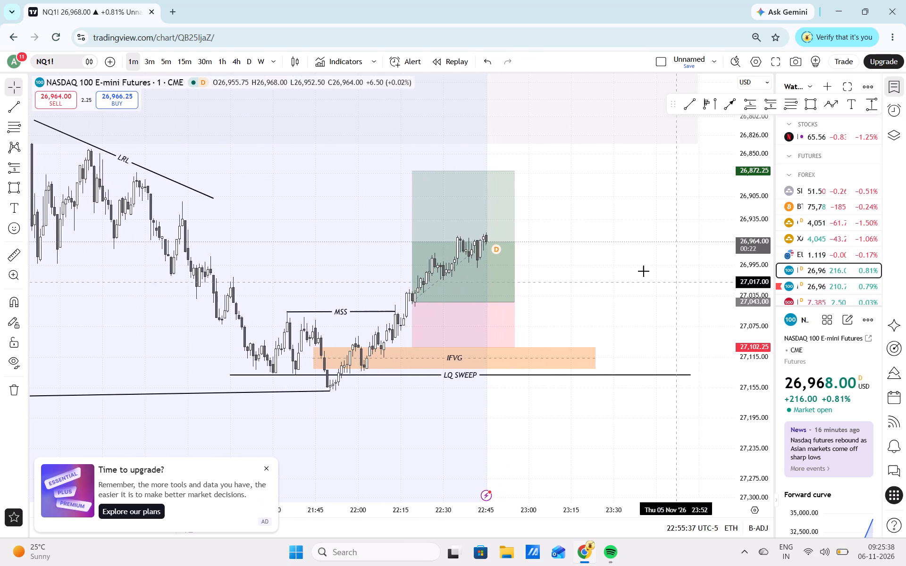
pyautogui.moveTo(614, 263); pyautogui.dragTo(772, 290)
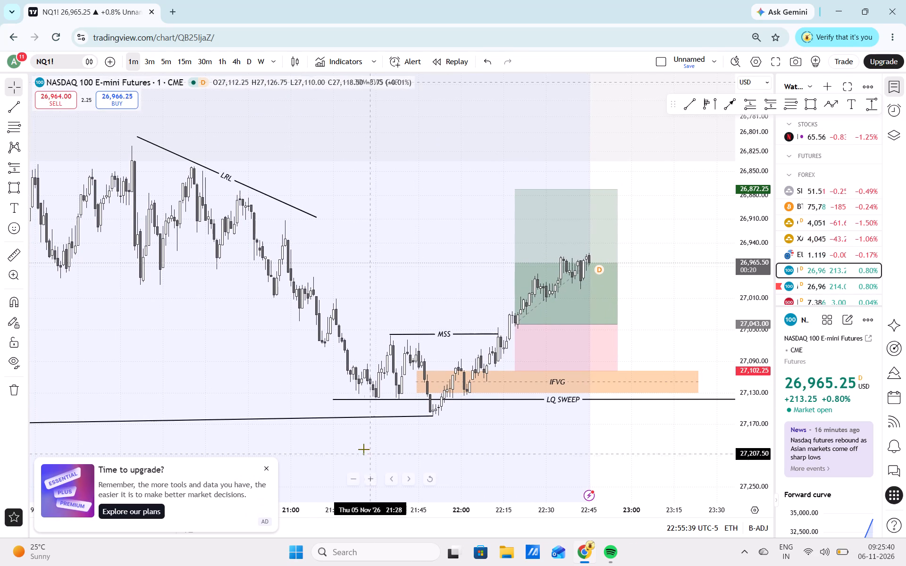
pyautogui.click(268, 468)
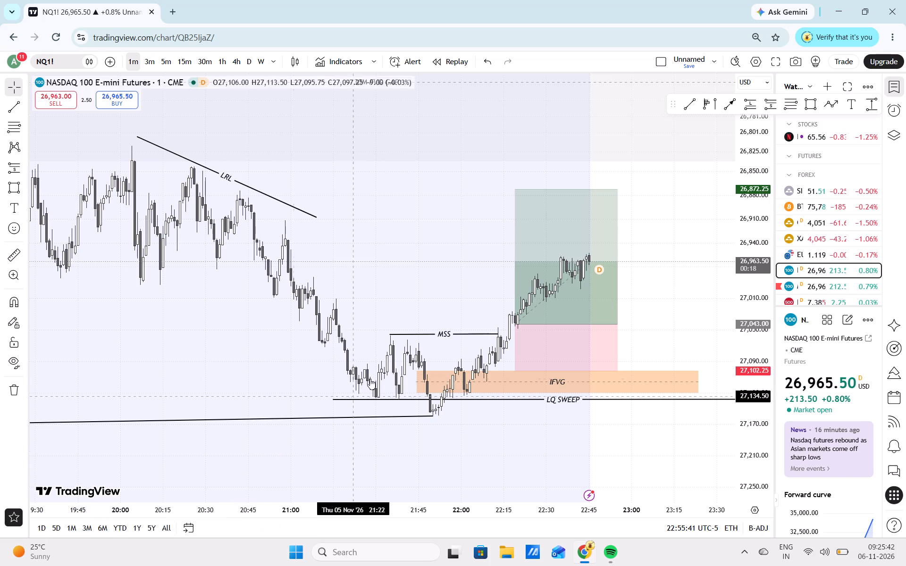
pyautogui.moveTo(390, 303); pyautogui.dragTo(296, 346)
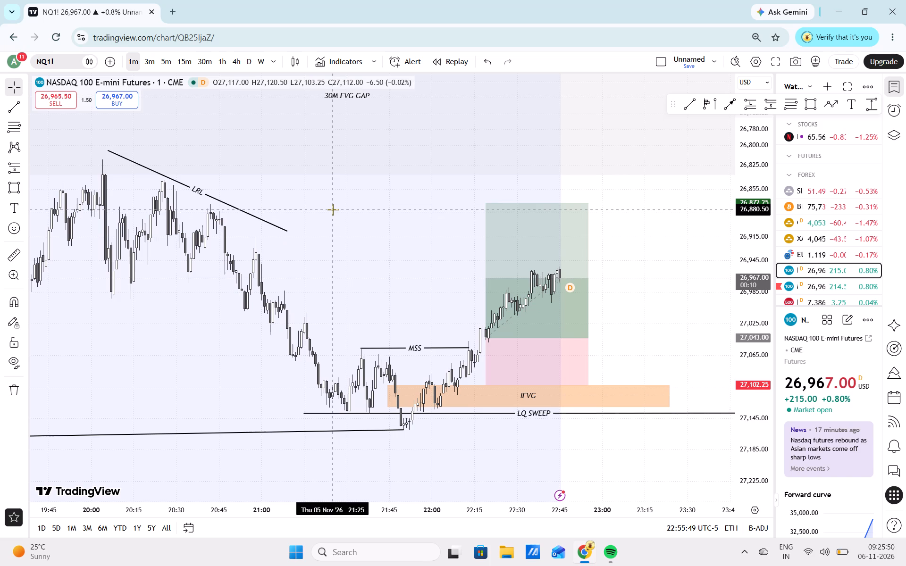
# On the 3-minute chart, shift the short position to an entry of about 27,047.75 and set its stop to about 27,102.75.
pyautogui.click(154, 63)
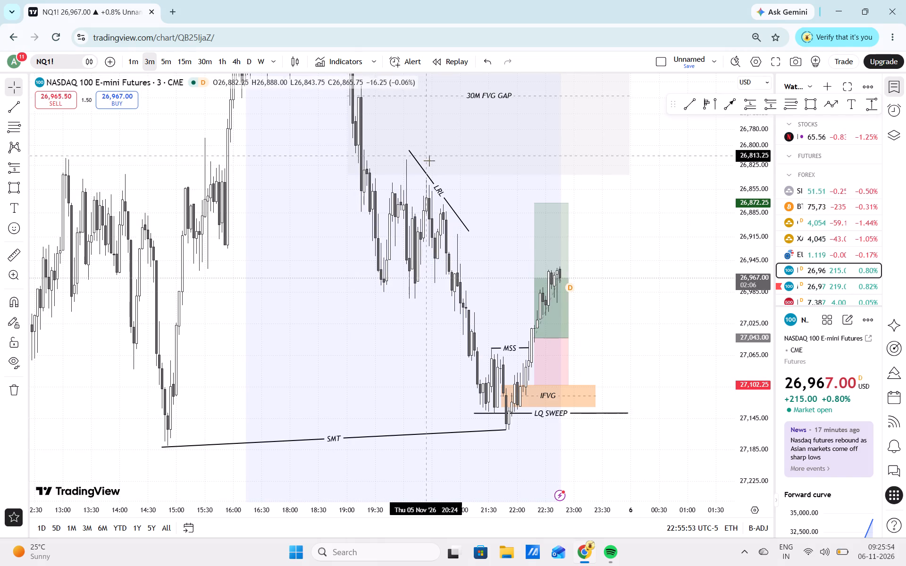
pyautogui.hscroll(-1, 680, 275)
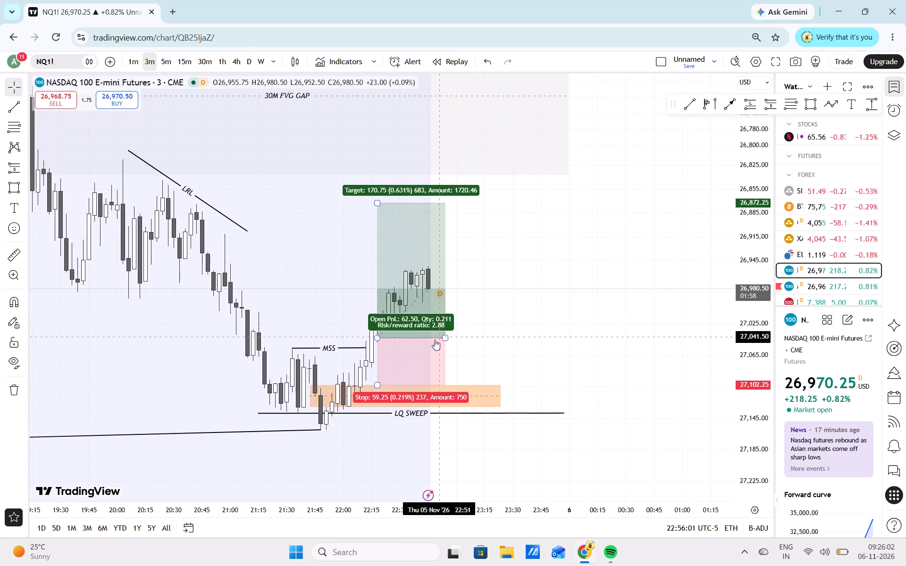
pyautogui.click(425, 348)
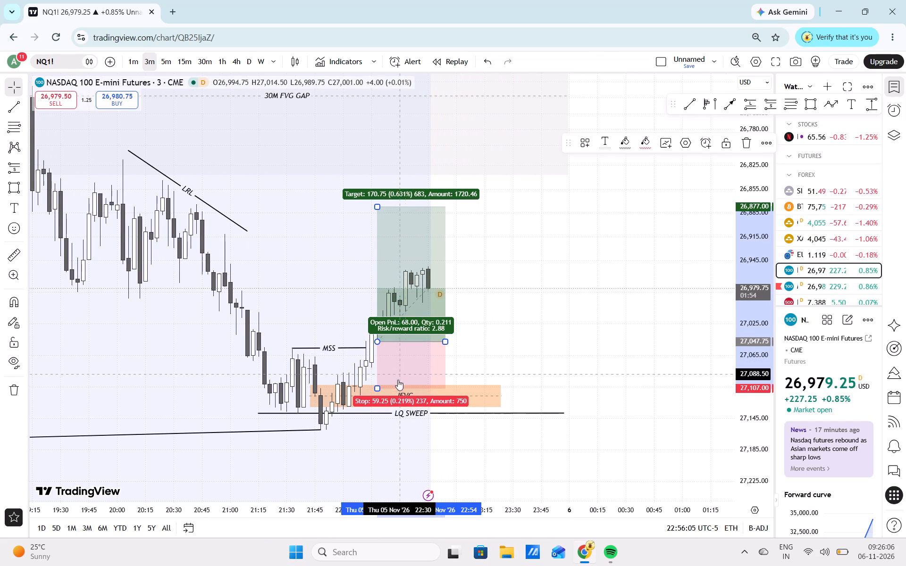
pyautogui.click(379, 389)
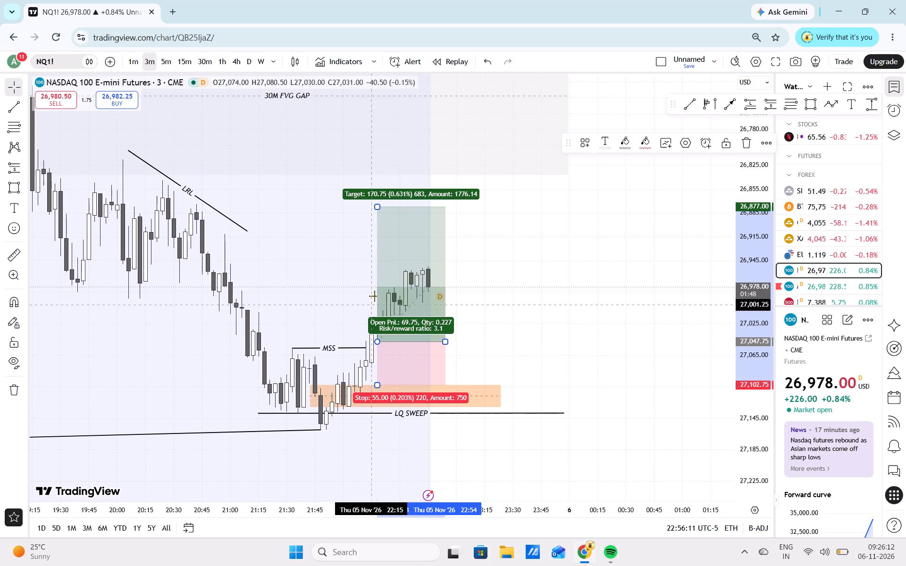
# Extend the short position's profit target to about 26,844.00, near the lower-priced 30M FVG GAP zone.
pyautogui.click(377, 205)
pyautogui.click(377, 200)
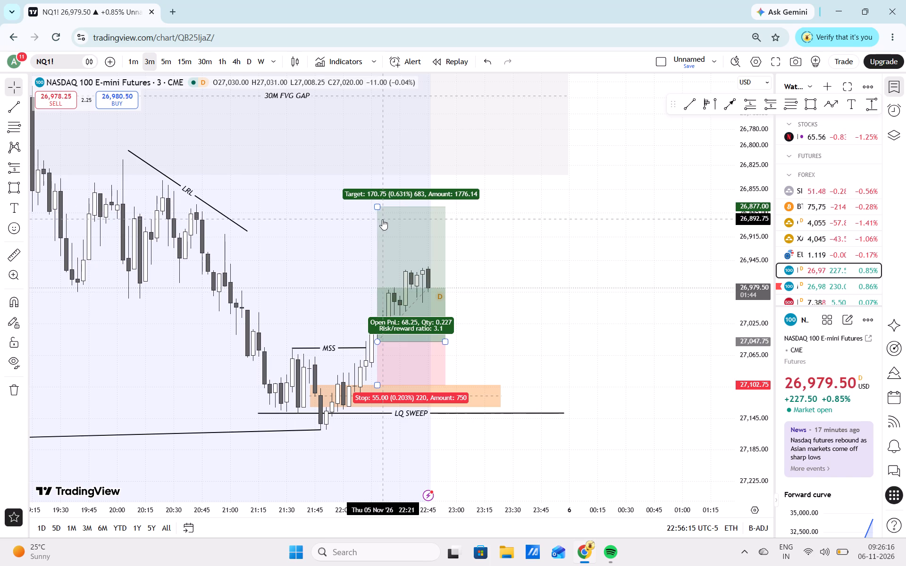
pyautogui.moveTo(377, 208); pyautogui.dragTo(377, 206)
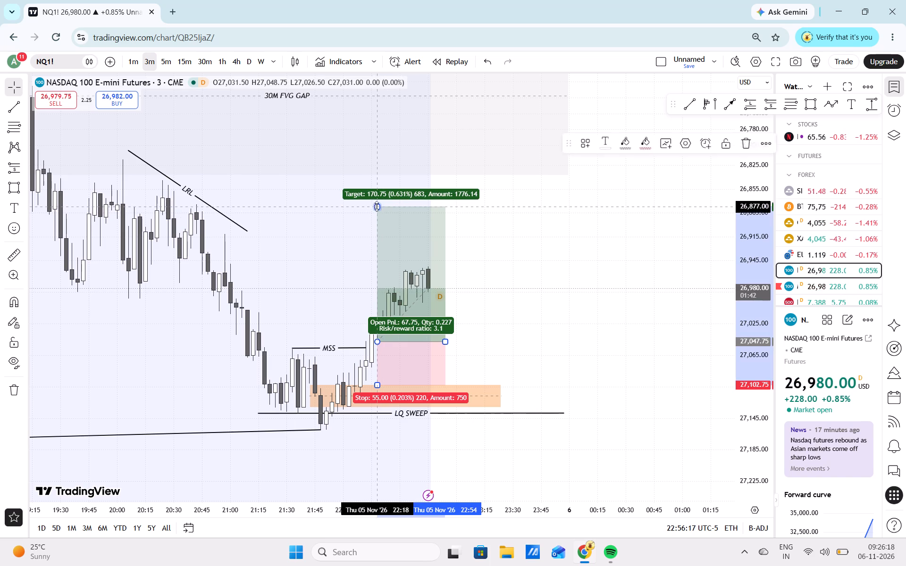
pyautogui.moveTo(377, 206); pyautogui.dragTo(374, 181)
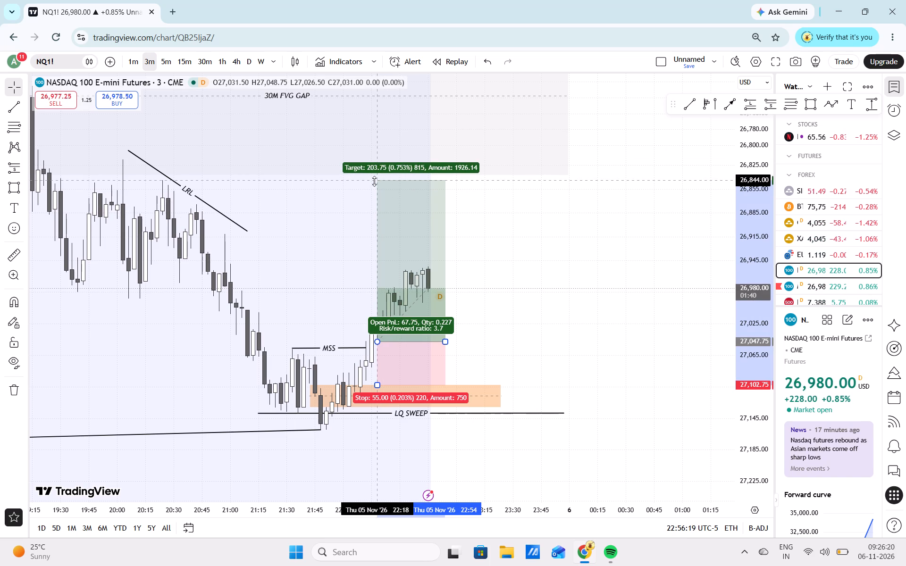
# Fine-tune the short position's profit target to about 26,840.50, just short of the 30M FVG GAP zone.
pyautogui.moveTo(374, 181); pyautogui.dragTo(374, 179)
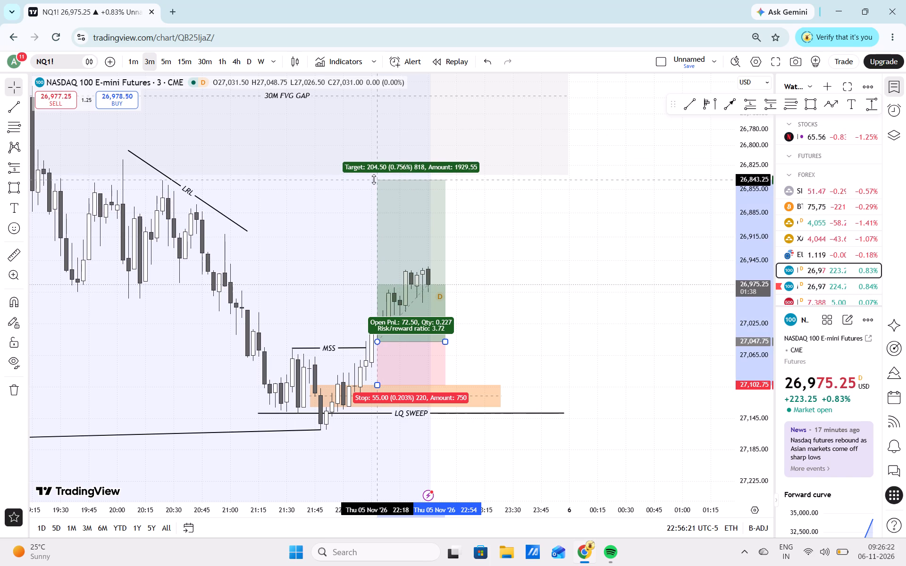
pyautogui.moveTo(374, 179); pyautogui.dragTo(372, 178)
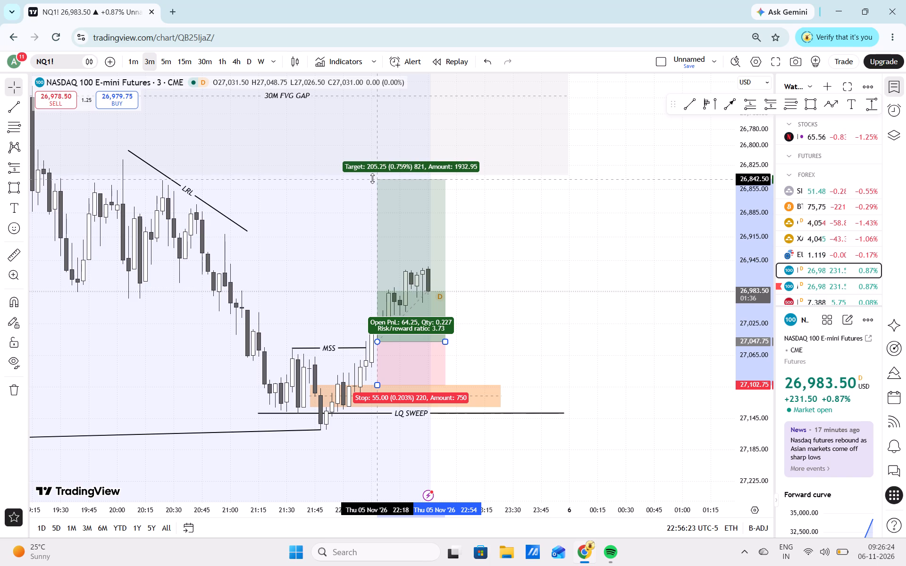
pyautogui.moveTo(372, 178); pyautogui.dragTo(372, 178)
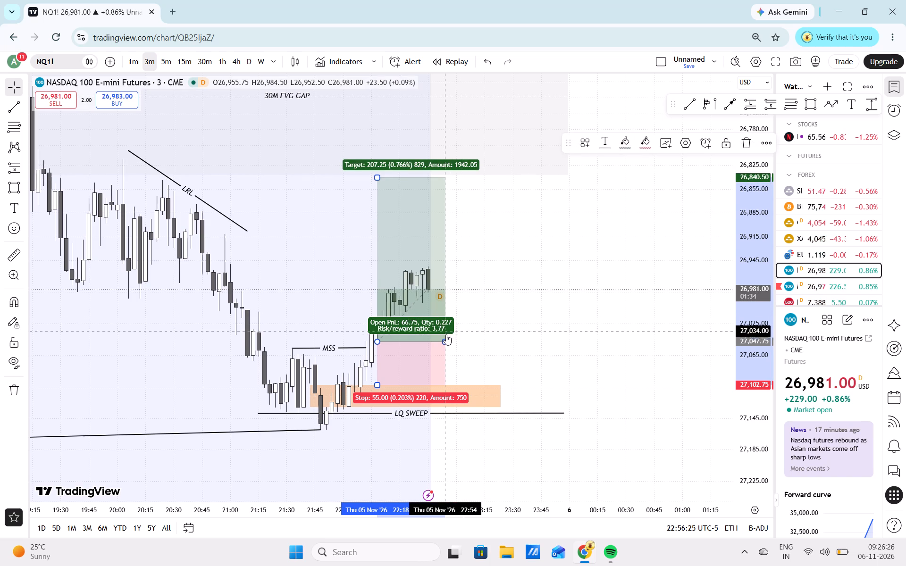
# Extend the short position's time span to end at about 23:00.
pyautogui.moveTo(444, 342); pyautogui.dragTo(458, 343)
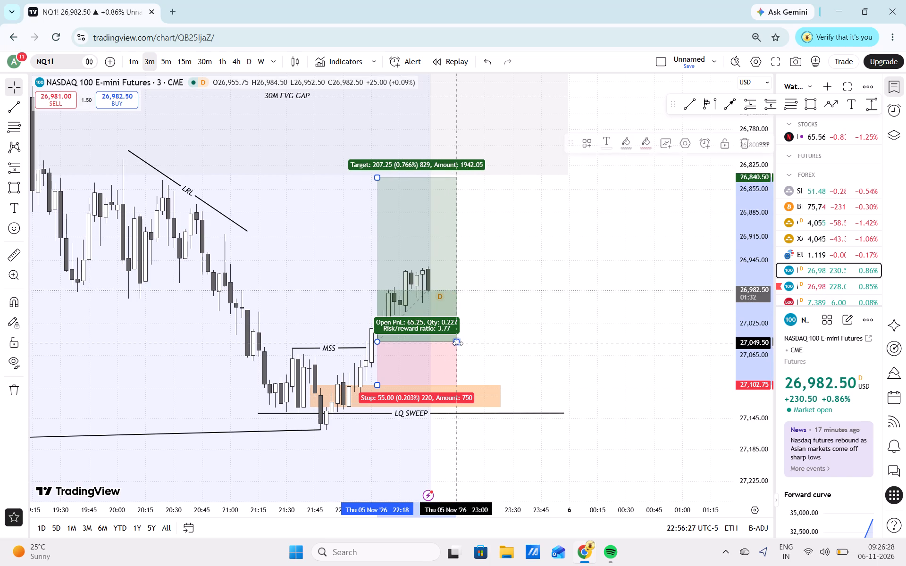
# Move the short position's stop to about 27,116.25, at the middle of the orange IFVG zone, and deselect the position.
pyautogui.moveTo(377, 384); pyautogui.dragTo(377, 398)
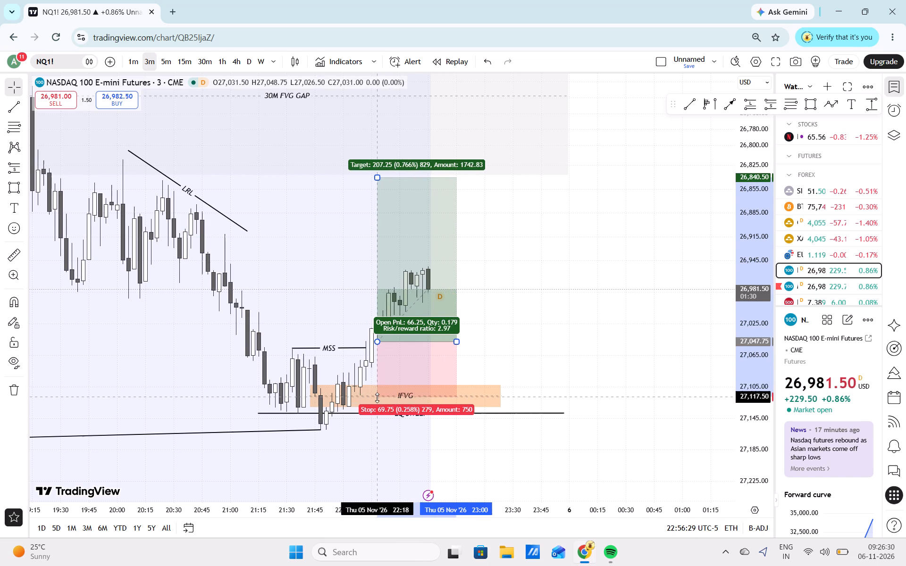
pyautogui.moveTo(377, 398); pyautogui.dragTo(377, 396)
pyautogui.click(544, 342)
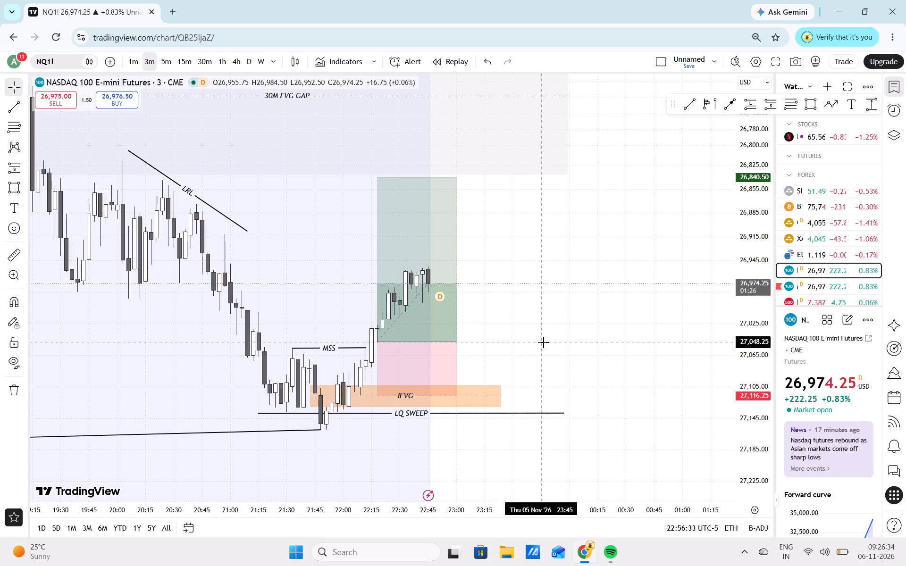
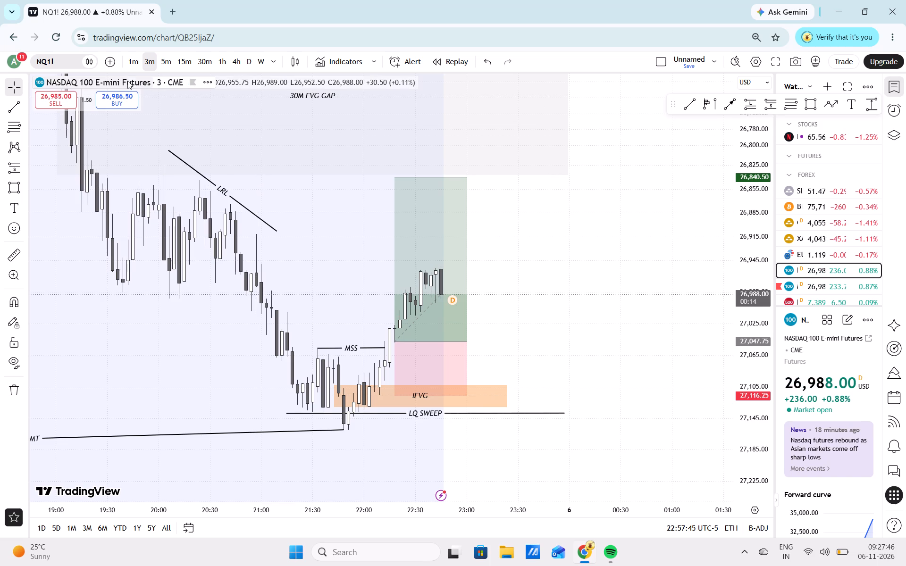
# Switch the NQ1! chart to the 1-minute timeframe.
pyautogui.click(136, 65)
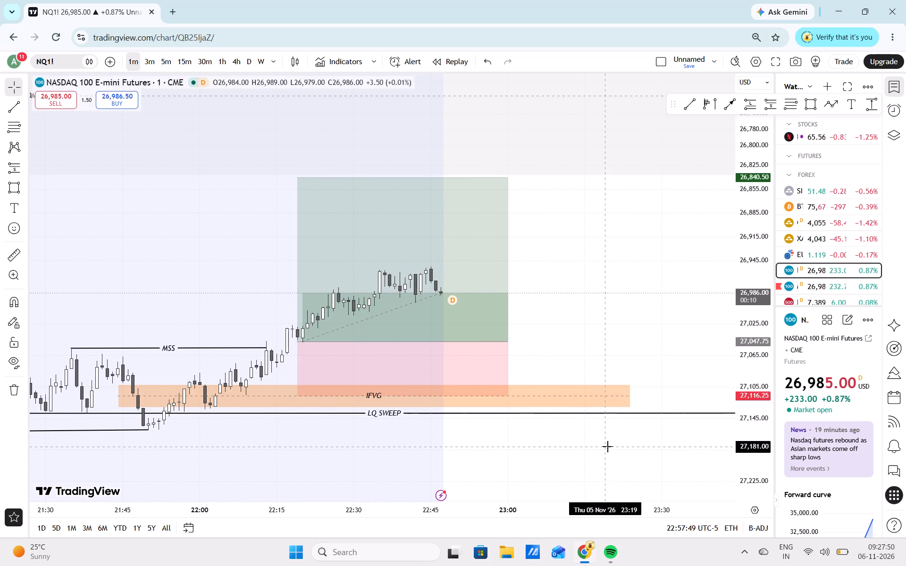
# Pull the short position's profit target back to about 26,848.00, just short of the 30M FVG GAP zone, and deselect the position.
pyautogui.click(770, 493)
pyautogui.click(754, 483)
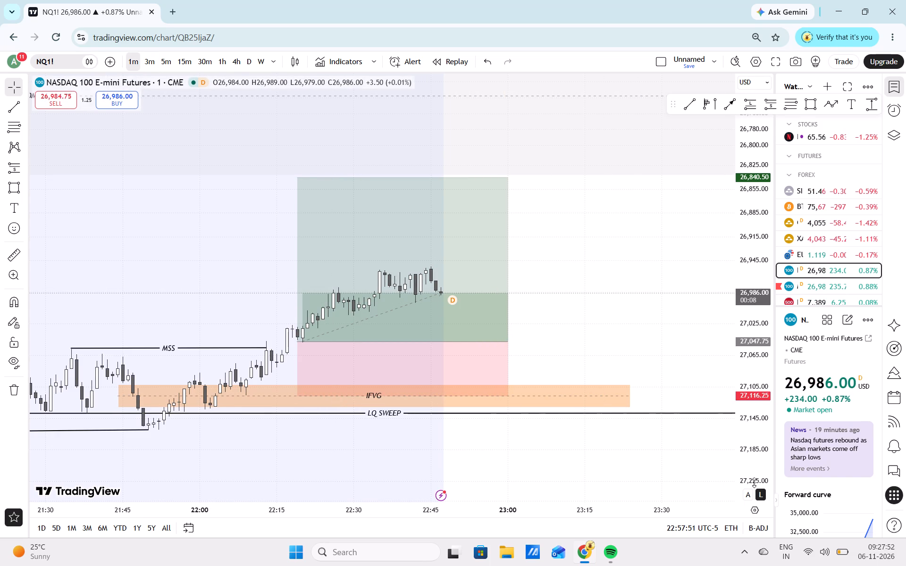
pyautogui.moveTo(754, 483); pyautogui.dragTo(752, 469)
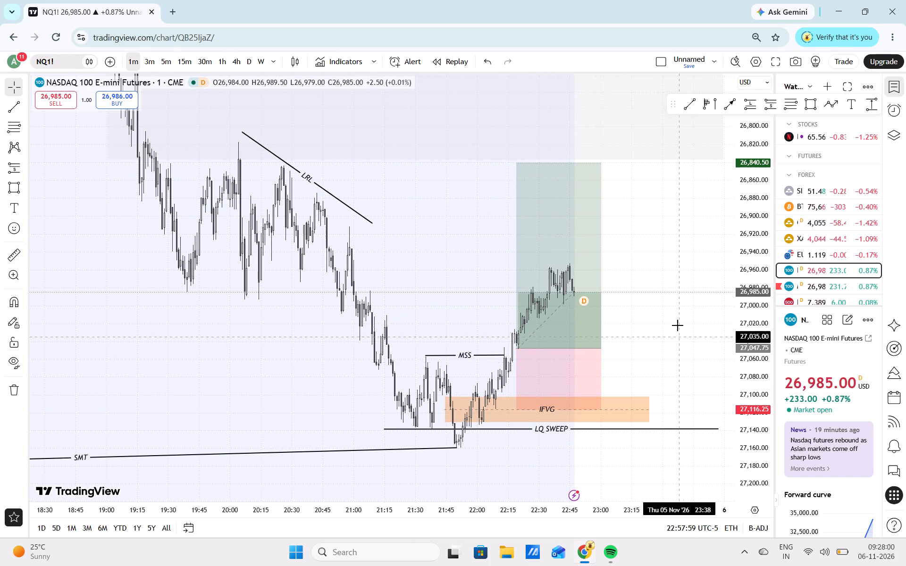
pyautogui.moveTo(676, 321); pyautogui.dragTo(631, 350)
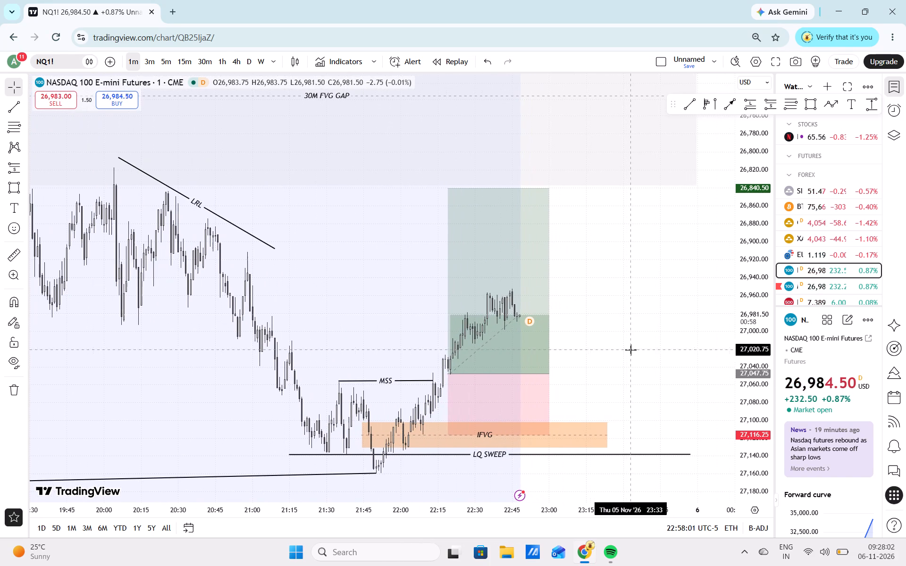
pyautogui.moveTo(761, 240); pyautogui.dragTo(765, 311)
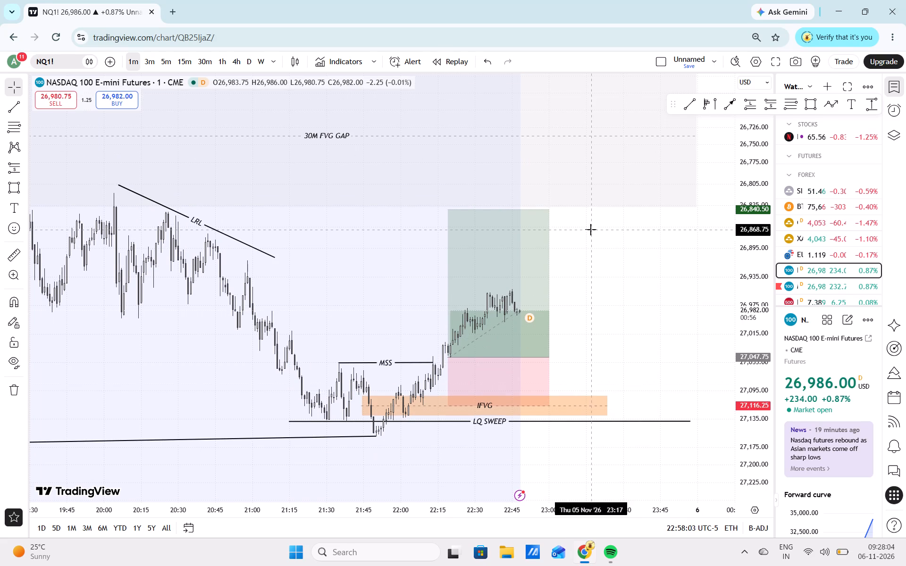
pyautogui.moveTo(449, 209); pyautogui.dragTo(447, 215)
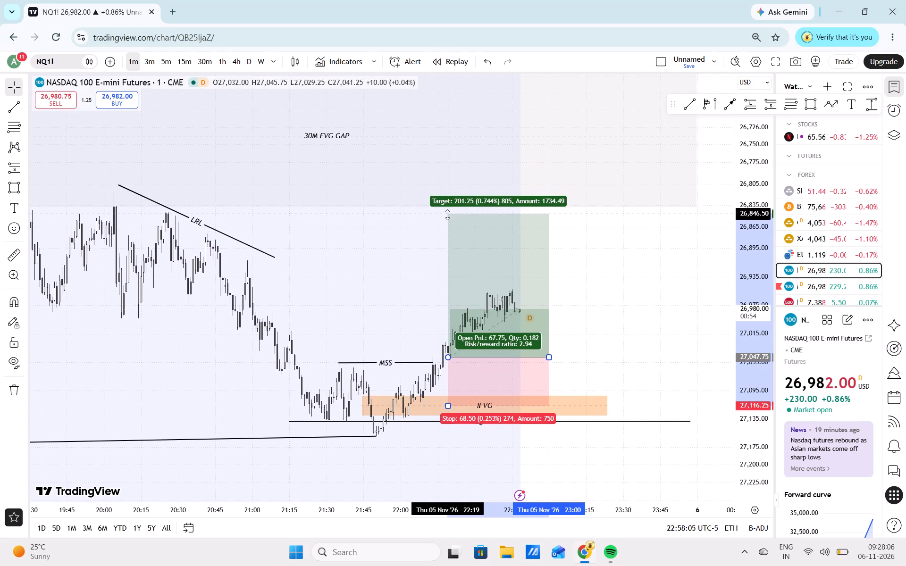
pyautogui.moveTo(447, 215); pyautogui.dragTo(447, 215)
pyautogui.click(664, 301)
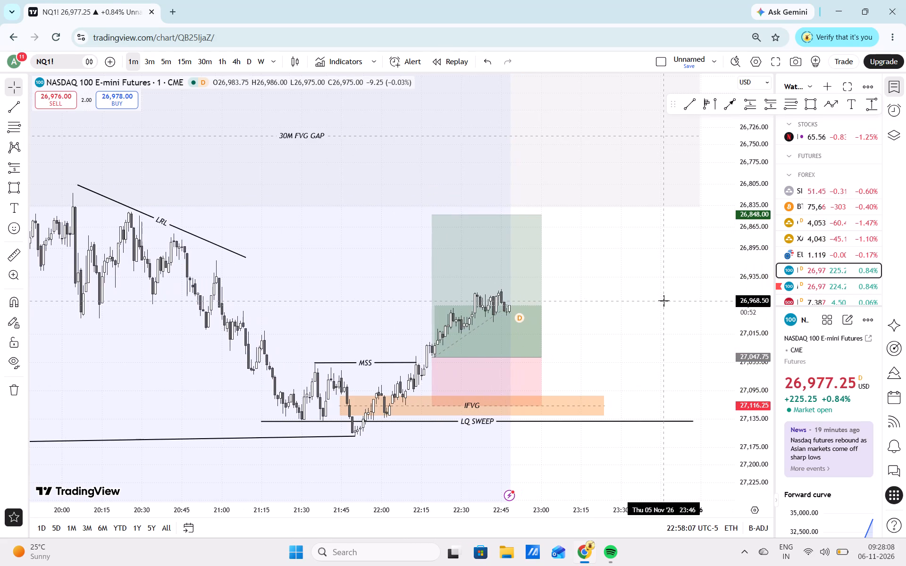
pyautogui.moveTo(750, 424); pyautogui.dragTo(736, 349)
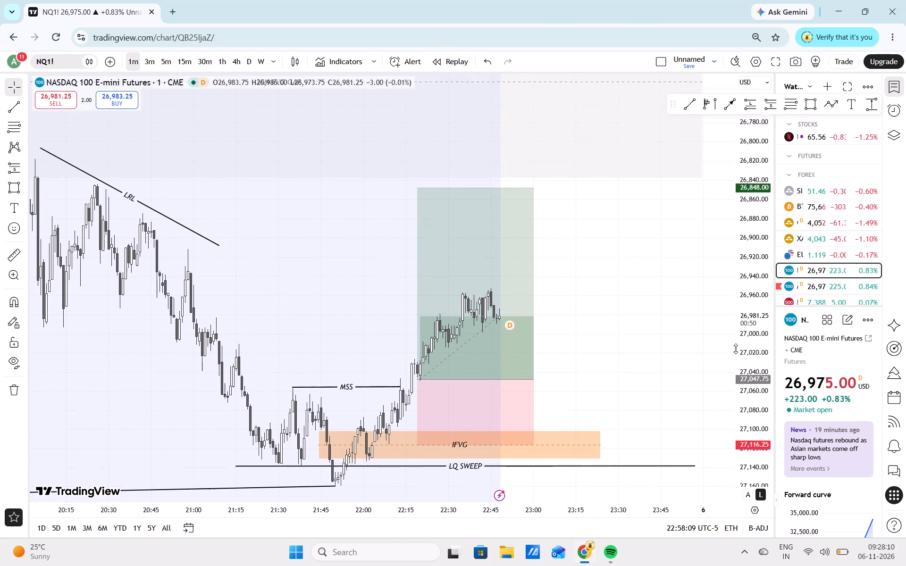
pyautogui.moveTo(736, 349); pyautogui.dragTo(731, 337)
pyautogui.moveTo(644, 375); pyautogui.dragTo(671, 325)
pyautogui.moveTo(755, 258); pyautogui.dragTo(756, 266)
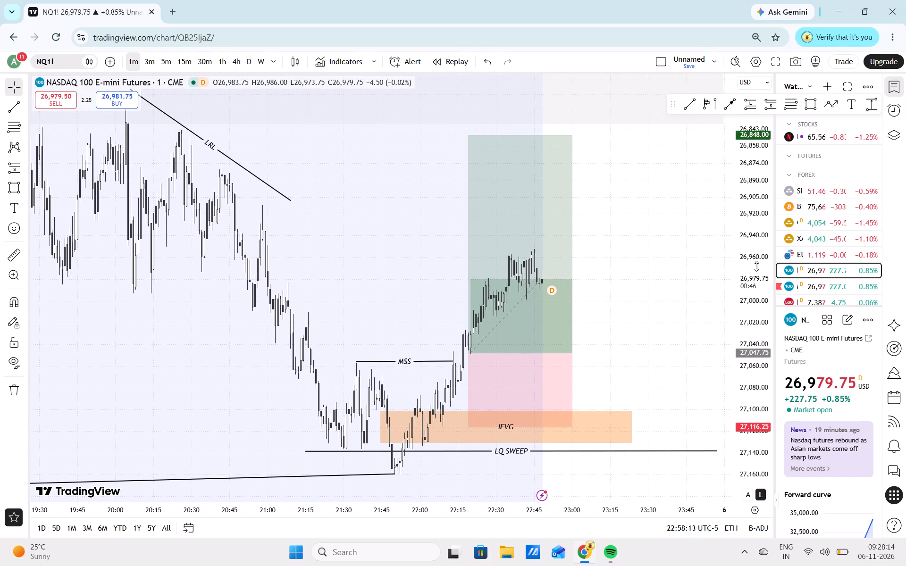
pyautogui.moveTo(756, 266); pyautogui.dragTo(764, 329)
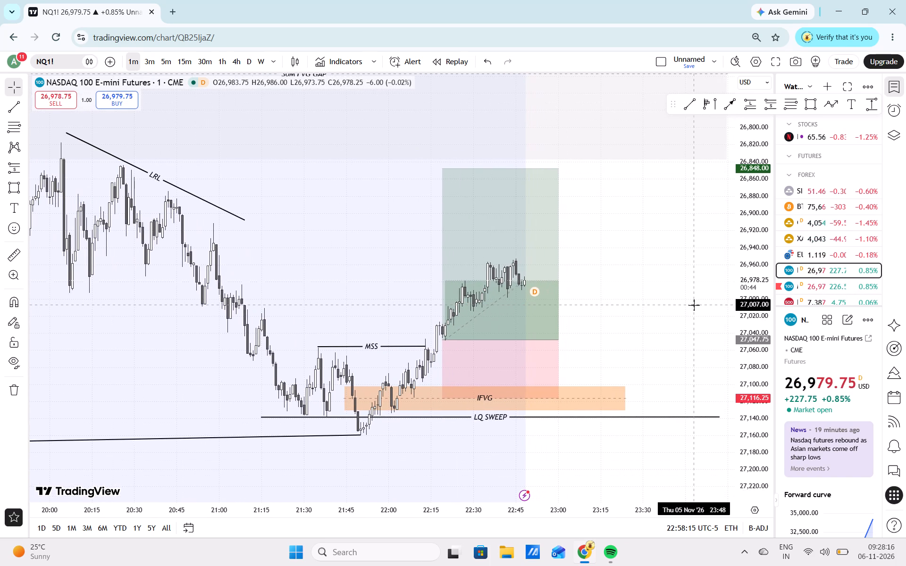
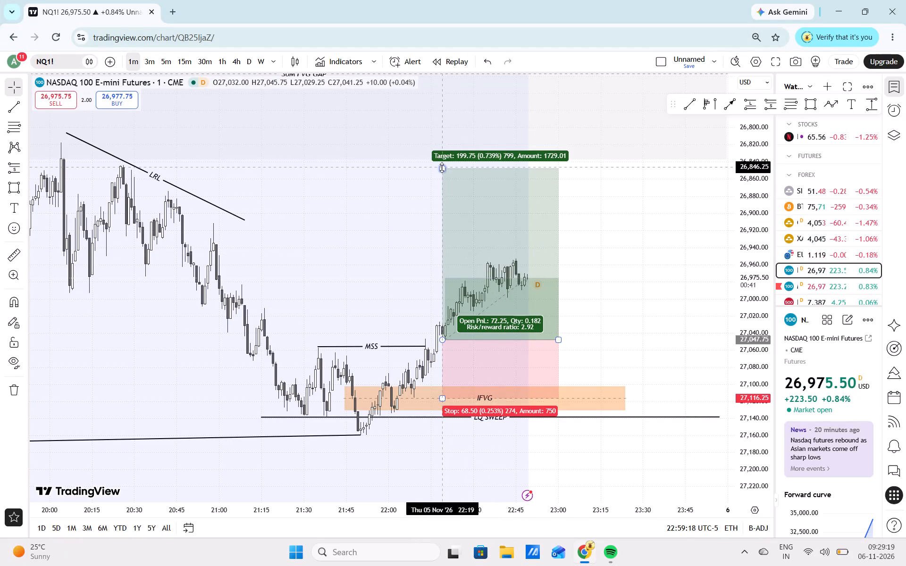
# Pull the short position's profit target back to about 26,979.25 for a risk/reward ratio of 1.
pyautogui.moveTo(442, 167); pyautogui.dragTo(455, 246)
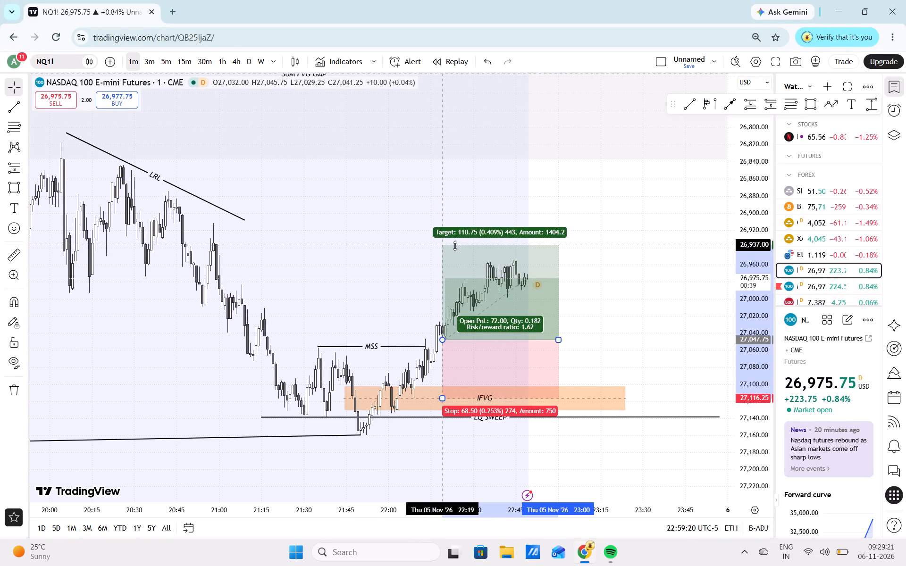
pyautogui.moveTo(455, 246); pyautogui.dragTo(458, 277)
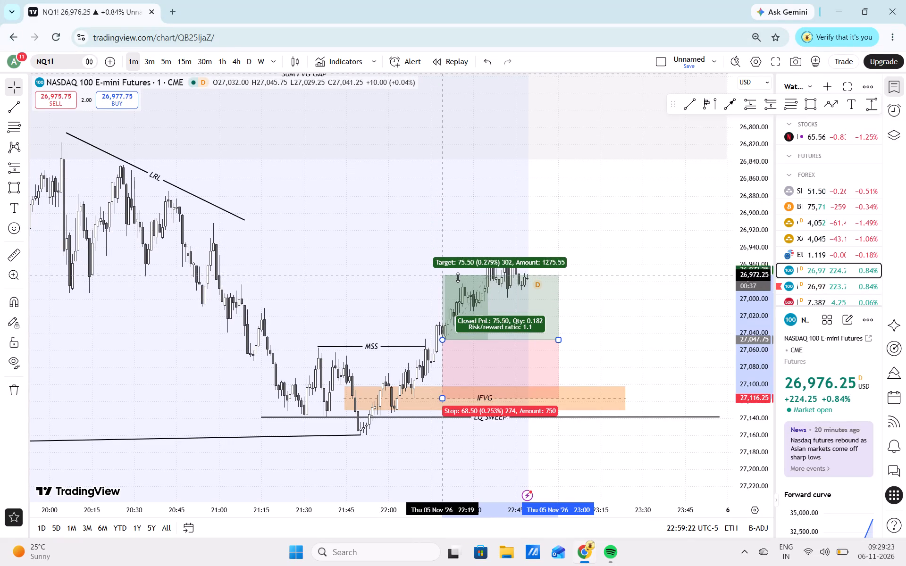
pyautogui.moveTo(458, 277); pyautogui.dragTo(460, 289)
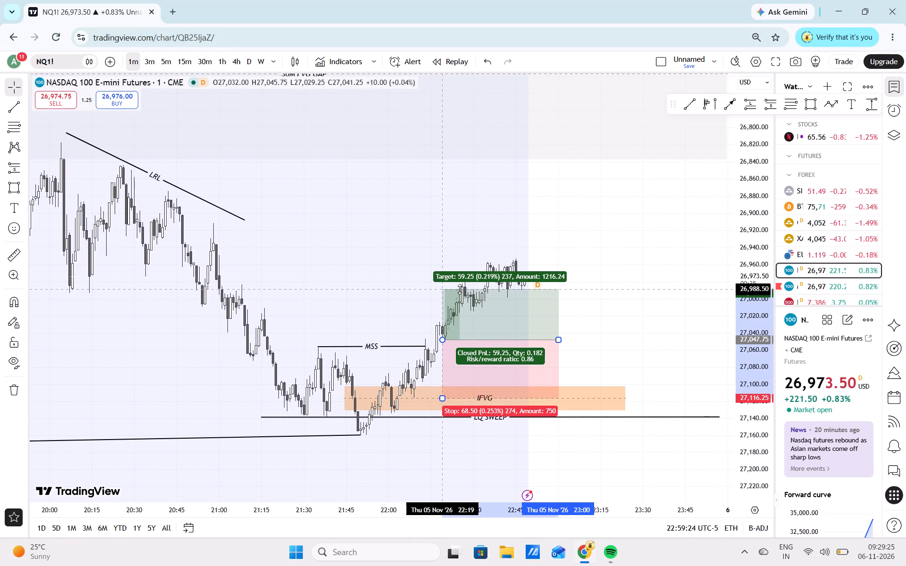
pyautogui.moveTo(460, 289); pyautogui.dragTo(459, 275)
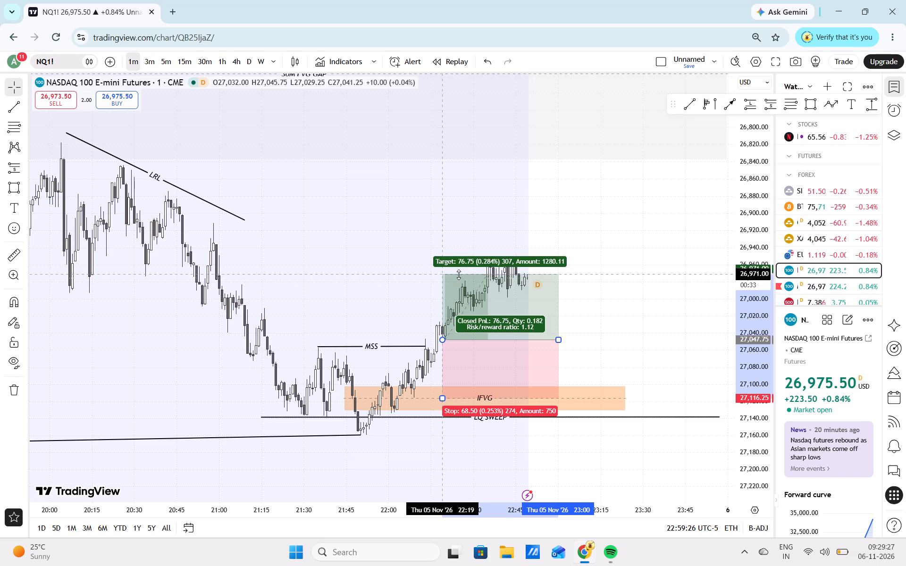
pyautogui.moveTo(459, 275); pyautogui.dragTo(456, 266)
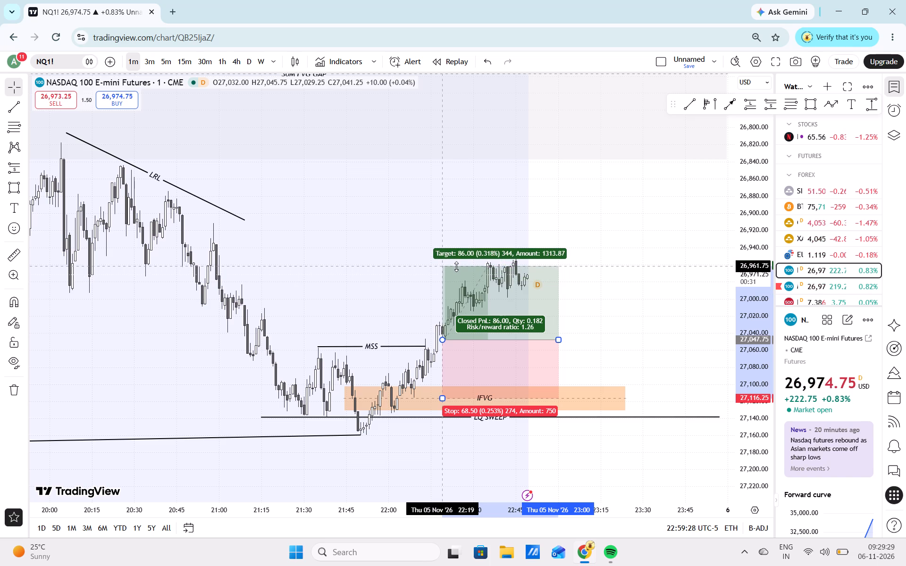
pyautogui.moveTo(456, 266); pyautogui.dragTo(455, 268)
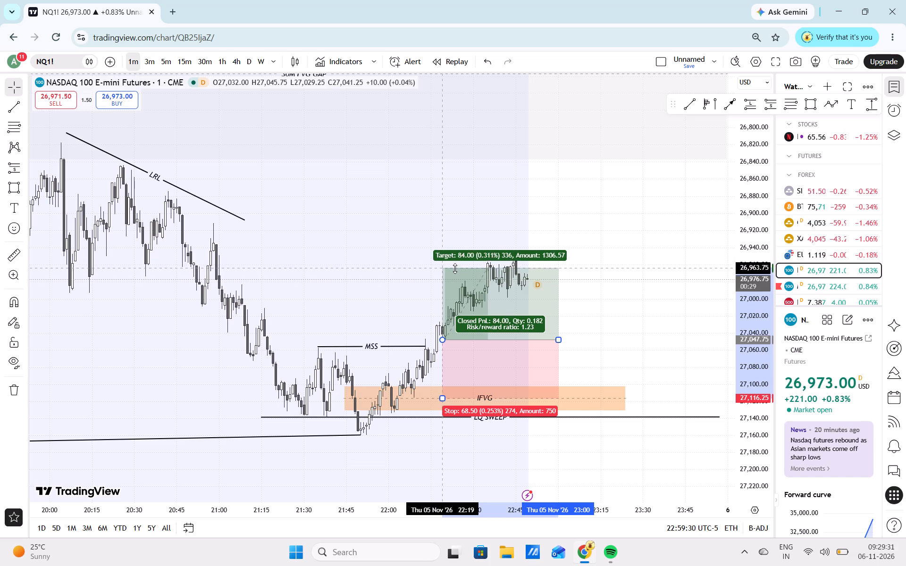
pyautogui.moveTo(455, 268); pyautogui.dragTo(455, 271)
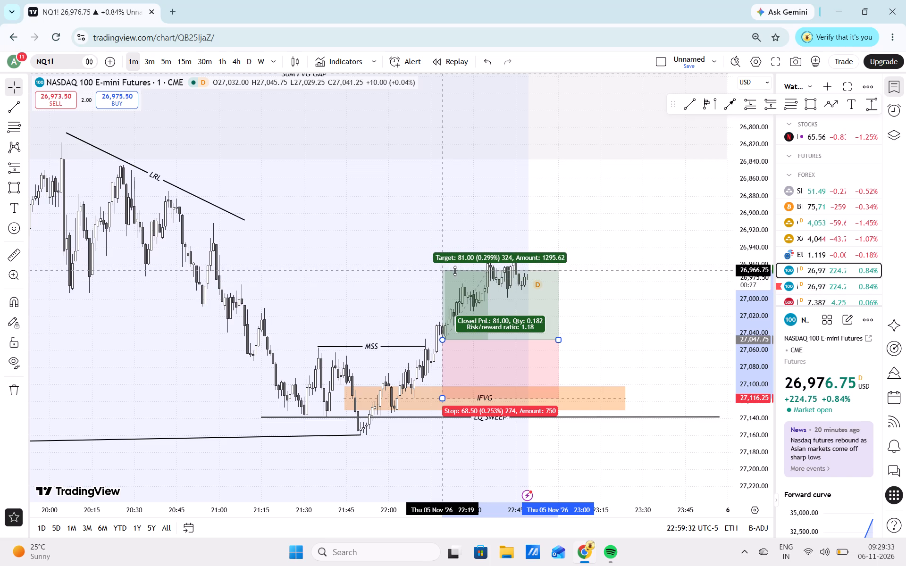
pyautogui.moveTo(455, 271); pyautogui.dragTo(455, 272)
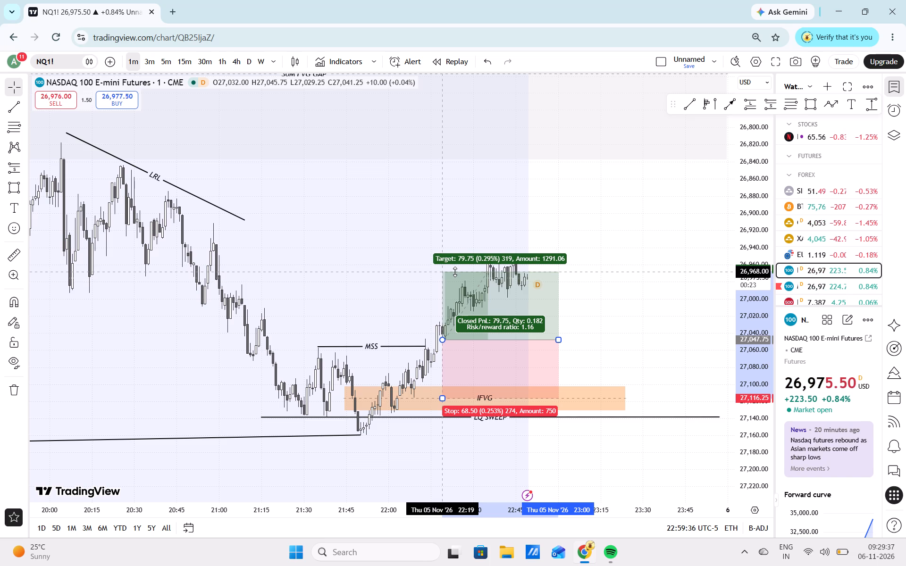
pyautogui.moveTo(455, 272); pyautogui.dragTo(455, 273)
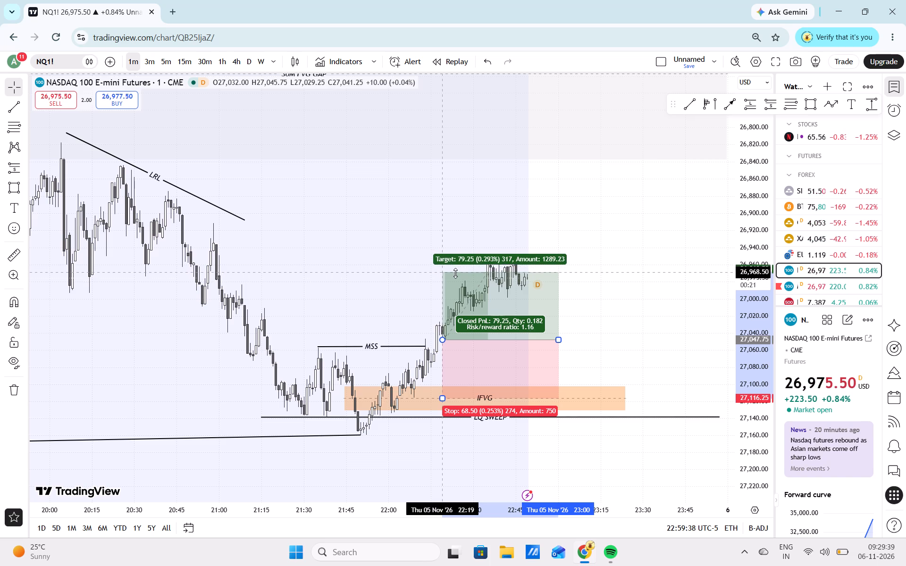
pyautogui.moveTo(455, 273); pyautogui.dragTo(456, 275)
pyautogui.click(546, 222)
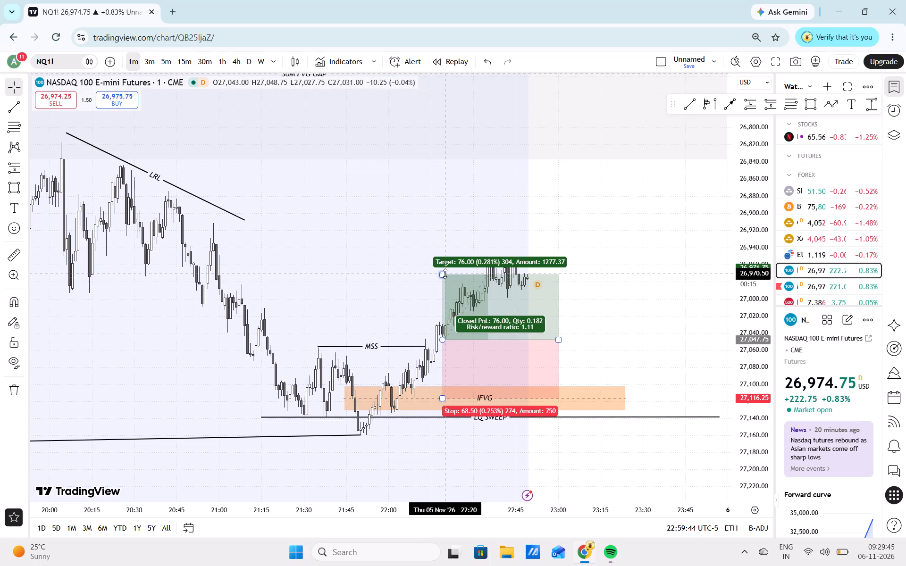
pyautogui.moveTo(445, 274); pyautogui.dragTo(443, 280)
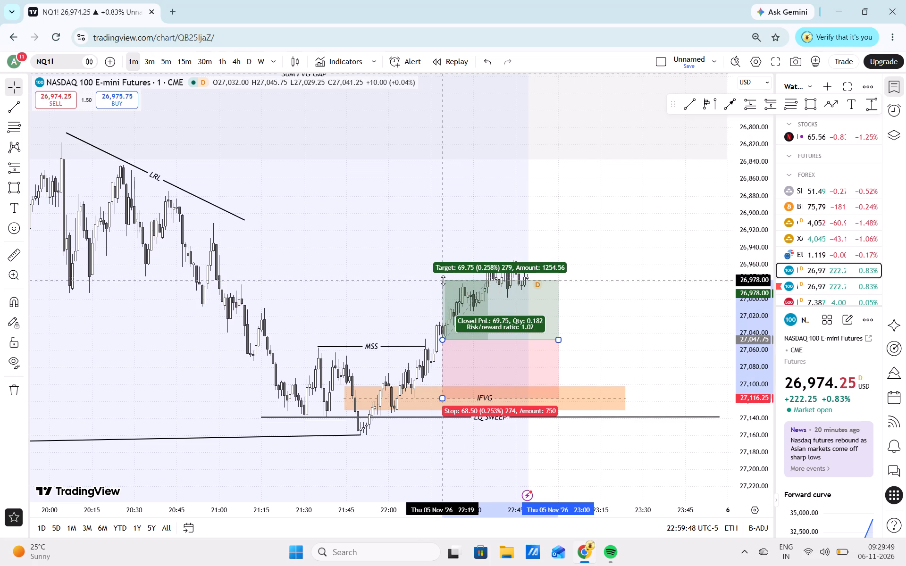
pyautogui.moveTo(443, 280); pyautogui.dragTo(444, 276)
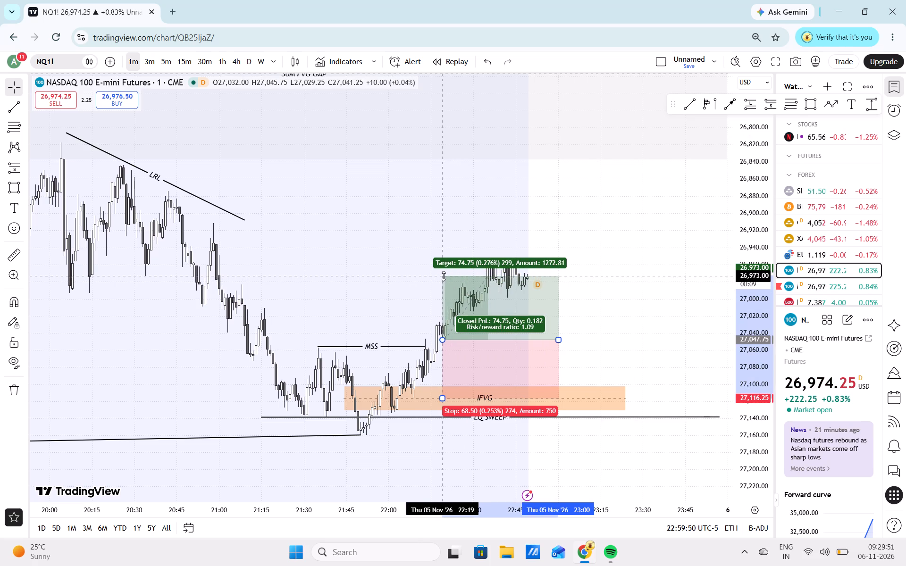
pyautogui.moveTo(444, 276); pyautogui.dragTo(444, 278)
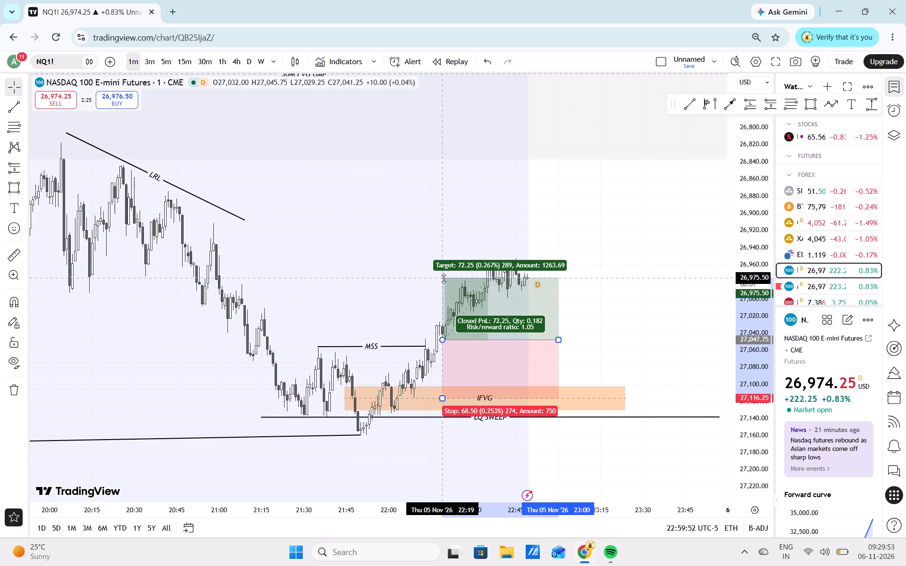
pyautogui.moveTo(444, 278); pyautogui.dragTo(443, 280)
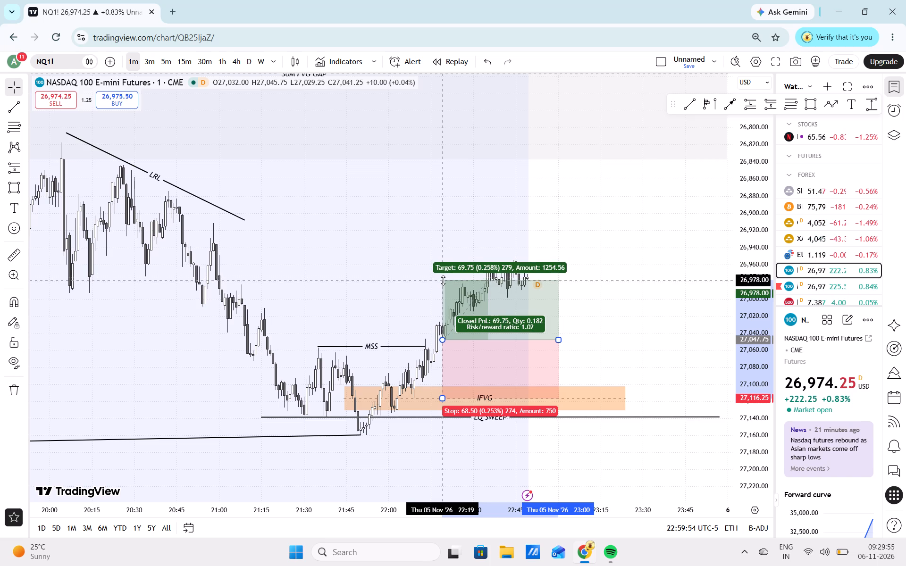
pyautogui.moveTo(443, 280); pyautogui.dragTo(443, 281)
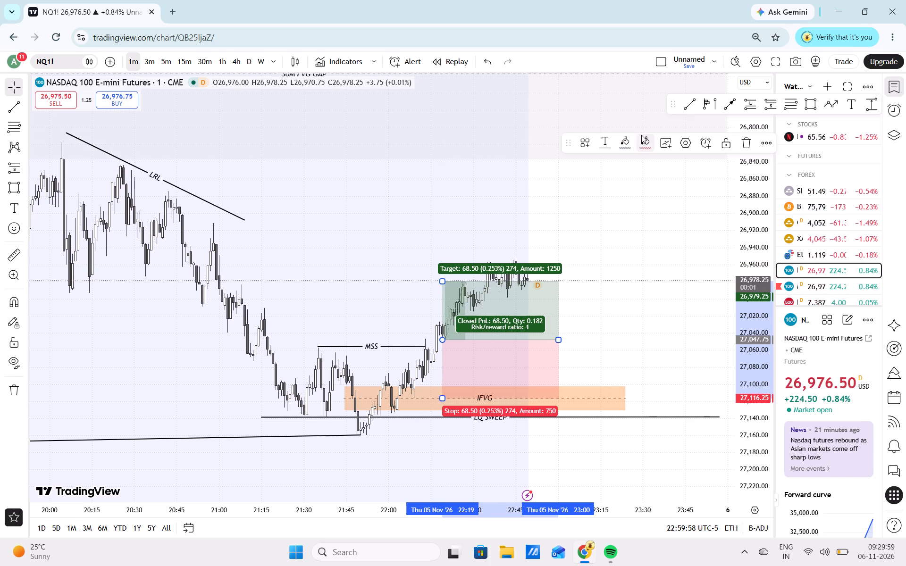
# Draw a near-horizontal trend line at about 26,976 along the 1:1 target, from 22:16 to 23:11.
pyautogui.click(688, 108)
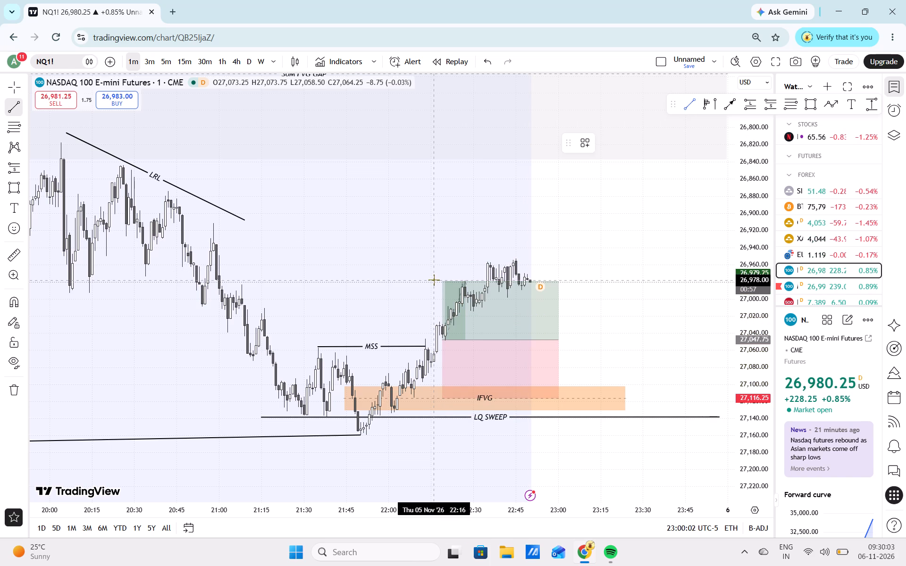
pyautogui.moveTo(434, 279); pyautogui.dragTo(584, 247)
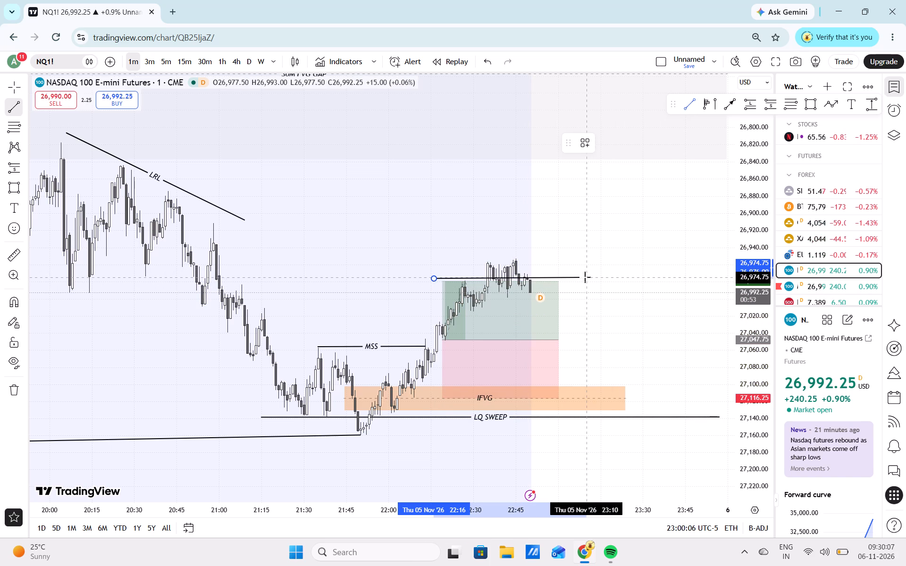
pyautogui.click(589, 279)
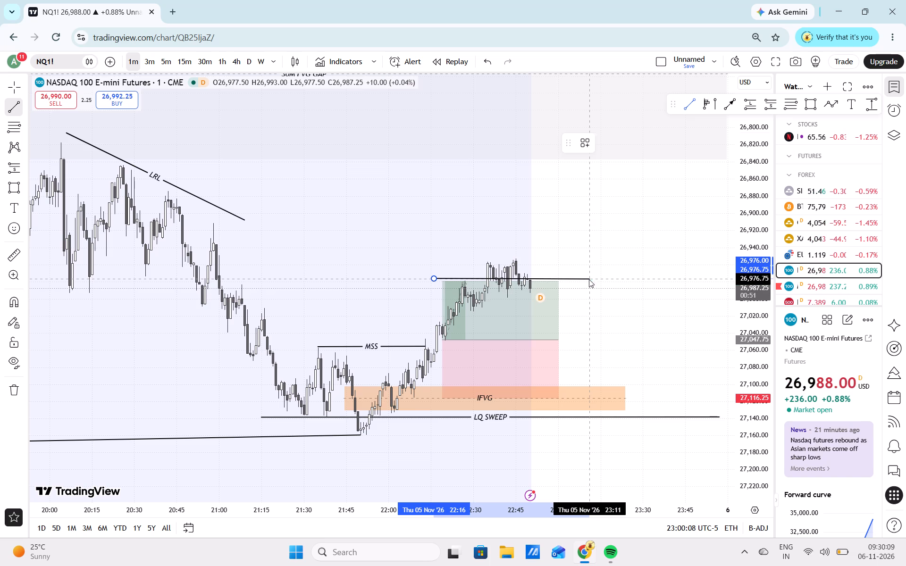
# Extend the short position's profit target to about 26,911.00 for a risk/reward ratio of 2.
pyautogui.moveTo(444, 281); pyautogui.dragTo(452, 231)
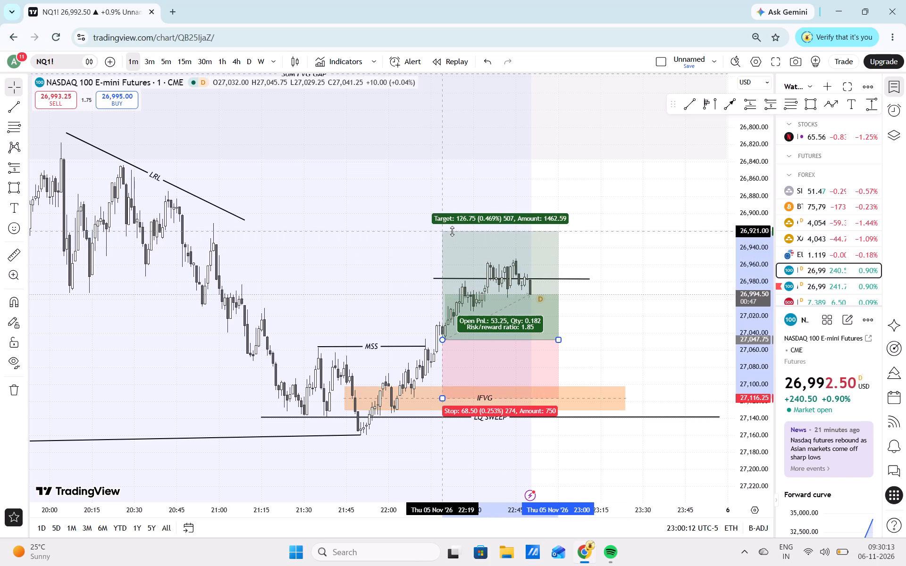
pyautogui.moveTo(452, 231); pyautogui.dragTo(453, 225)
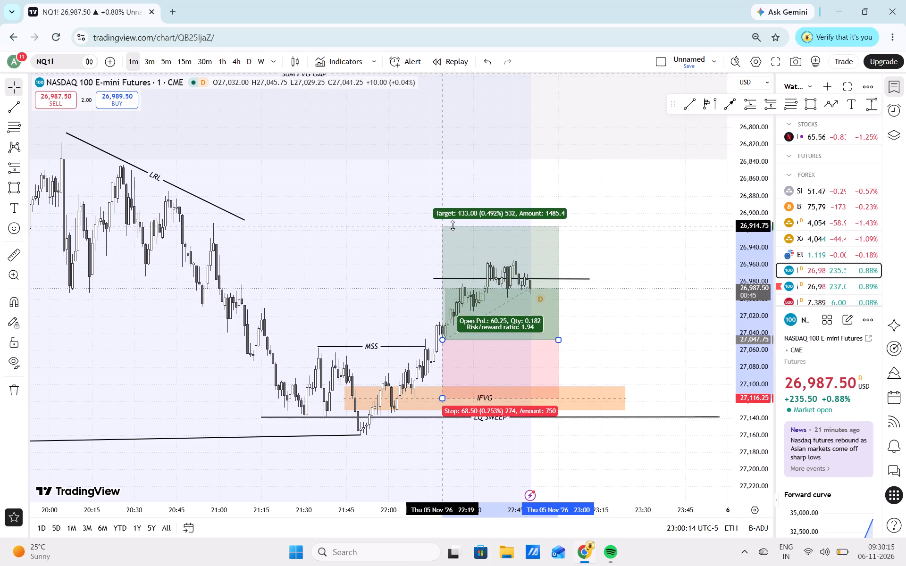
pyautogui.moveTo(453, 225); pyautogui.dragTo(453, 223)
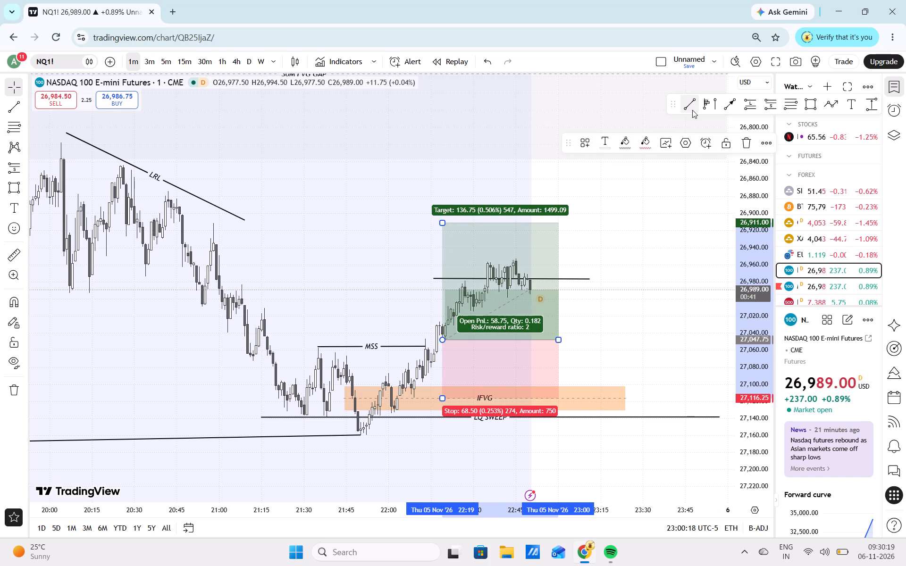
# Draw a near-horizontal trend line at about 26,908 along the 1:2 target, from 22:15 to 23:13.
pyautogui.click(692, 110)
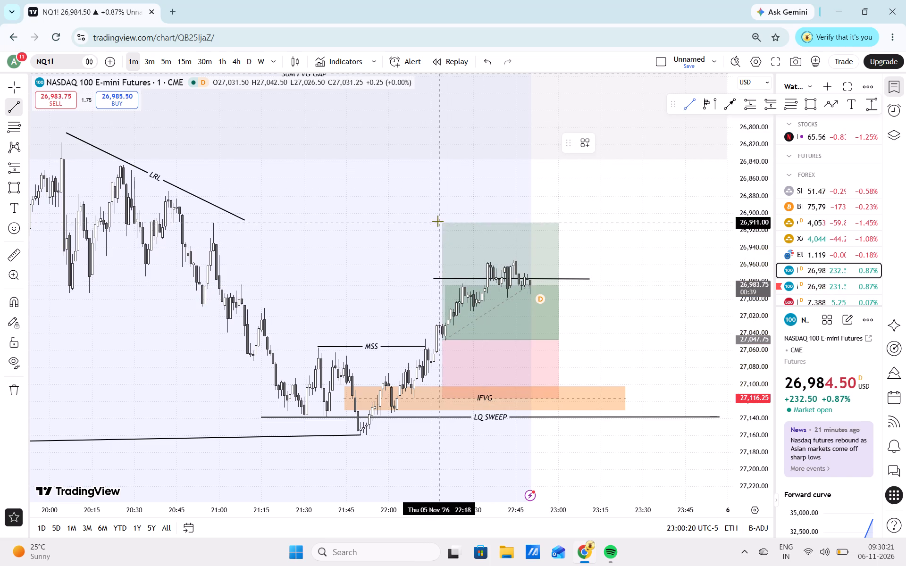
pyautogui.moveTo(432, 220); pyautogui.dragTo(602, 210)
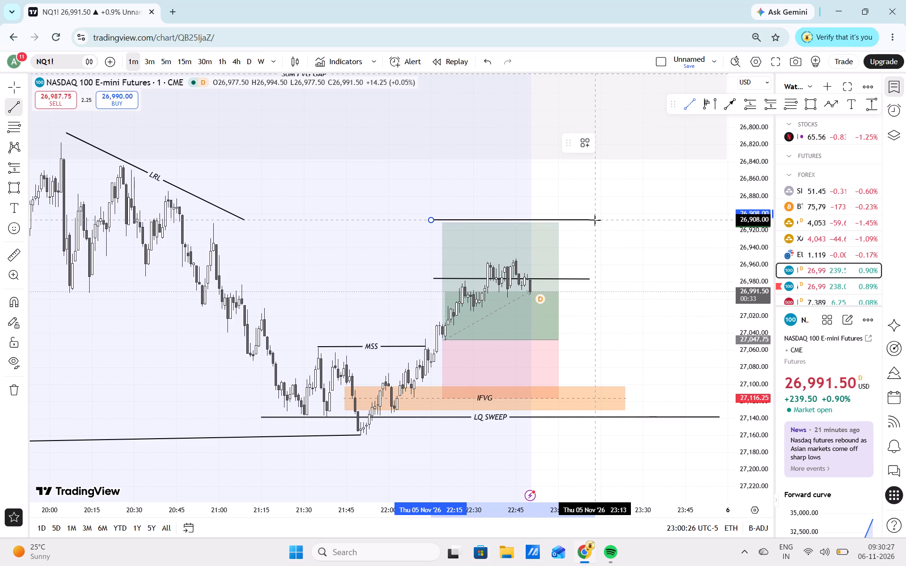
pyautogui.click(595, 221)
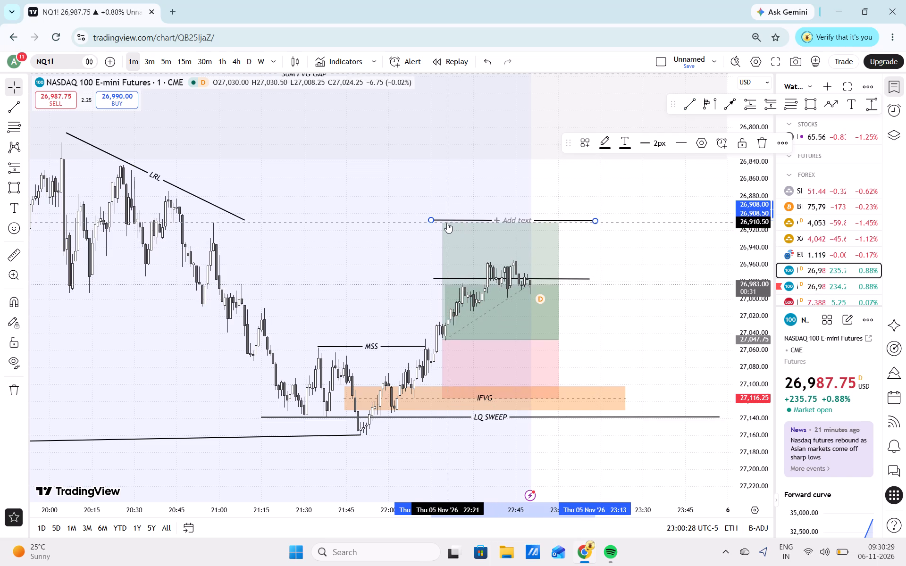
# Extend the short position's profit target to about 26,843.00 for a risk/reward ratio of about 3, and deselect the position.
pyautogui.moveTo(444, 223); pyautogui.dragTo(444, 181)
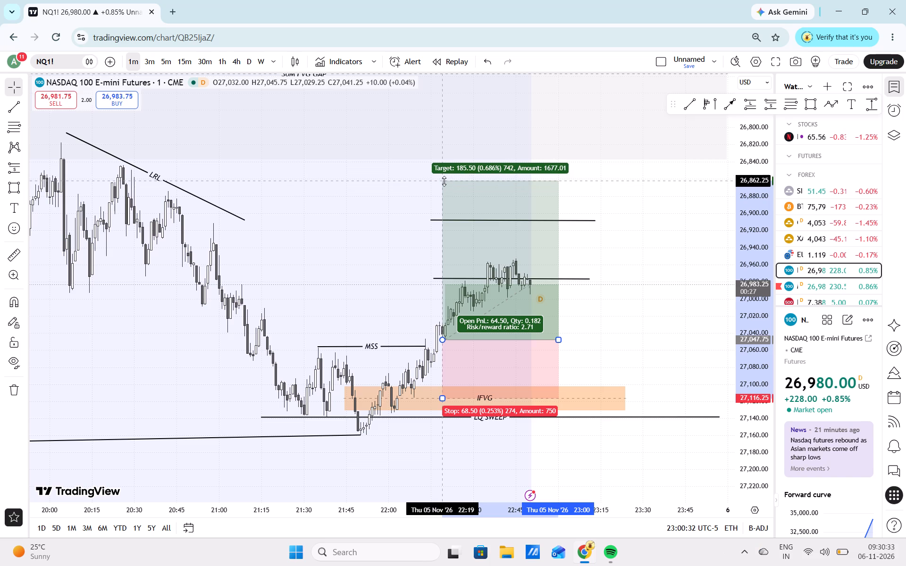
pyautogui.moveTo(444, 181); pyautogui.dragTo(444, 172)
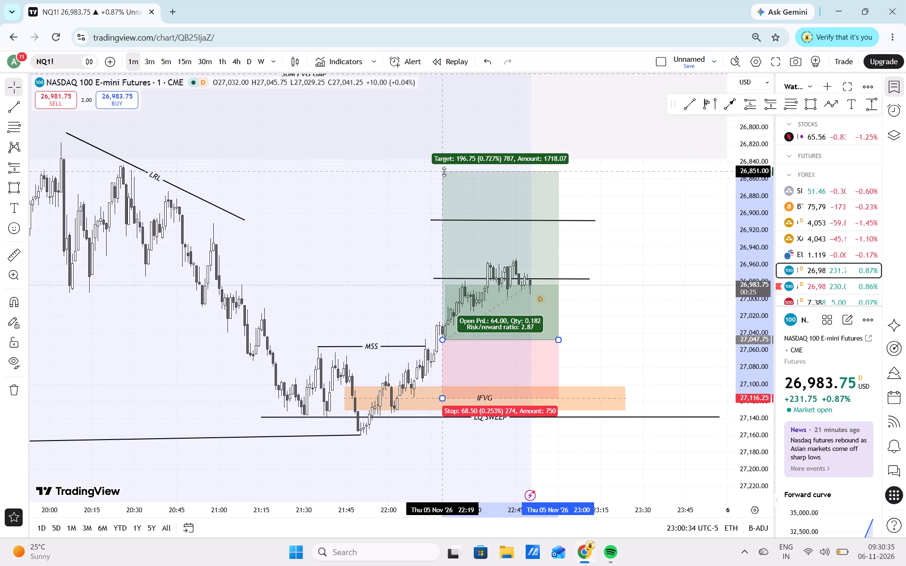
pyautogui.moveTo(444, 172); pyautogui.dragTo(445, 164)
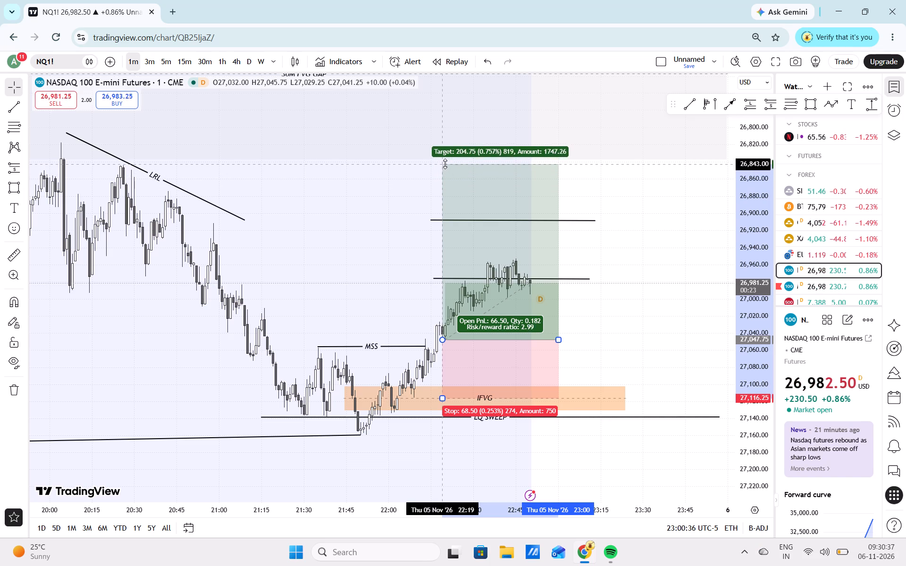
pyautogui.moveTo(445, 164); pyautogui.dragTo(444, 164)
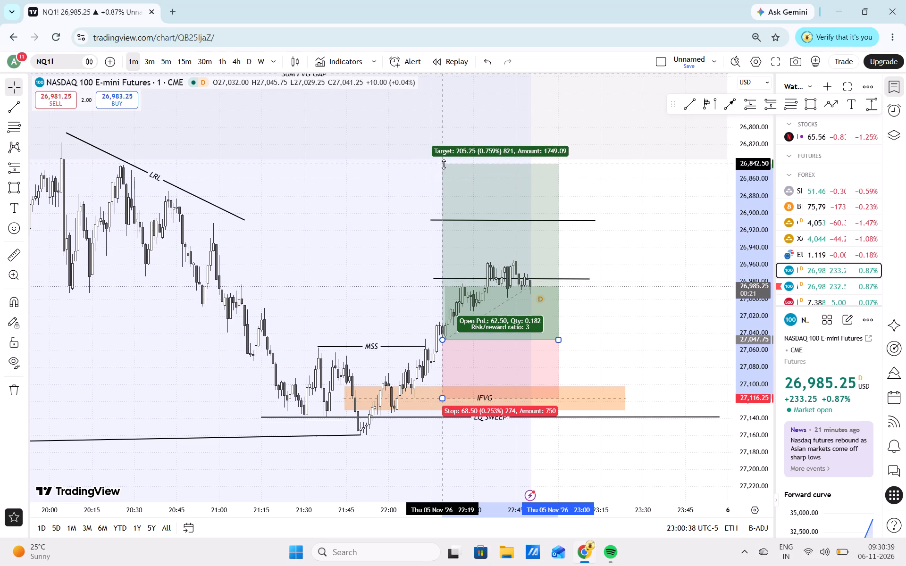
pyautogui.moveTo(444, 164); pyautogui.dragTo(444, 165)
pyautogui.click(638, 208)
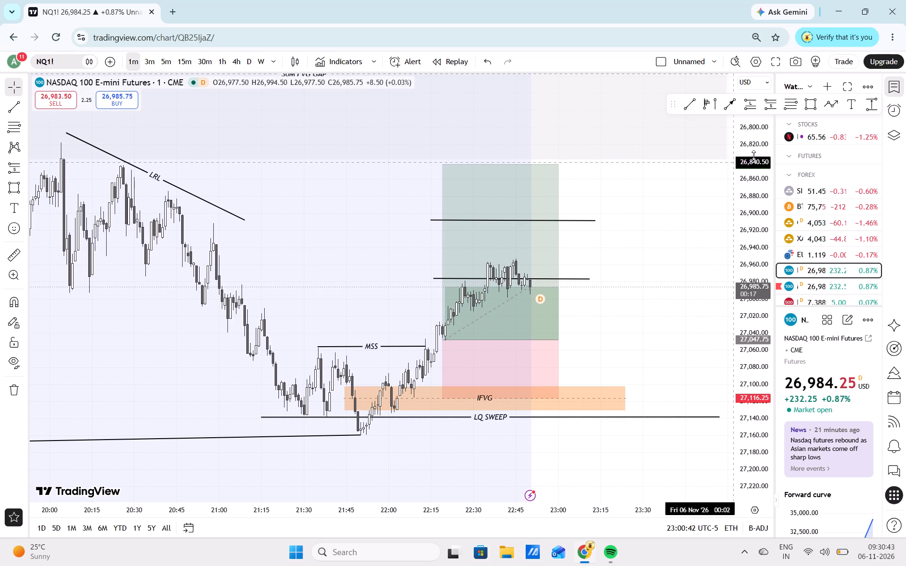
# Add a text label "1:2" at about 22:53 and 26,896 on the 1:2 target line.
pyautogui.click(843, 100)
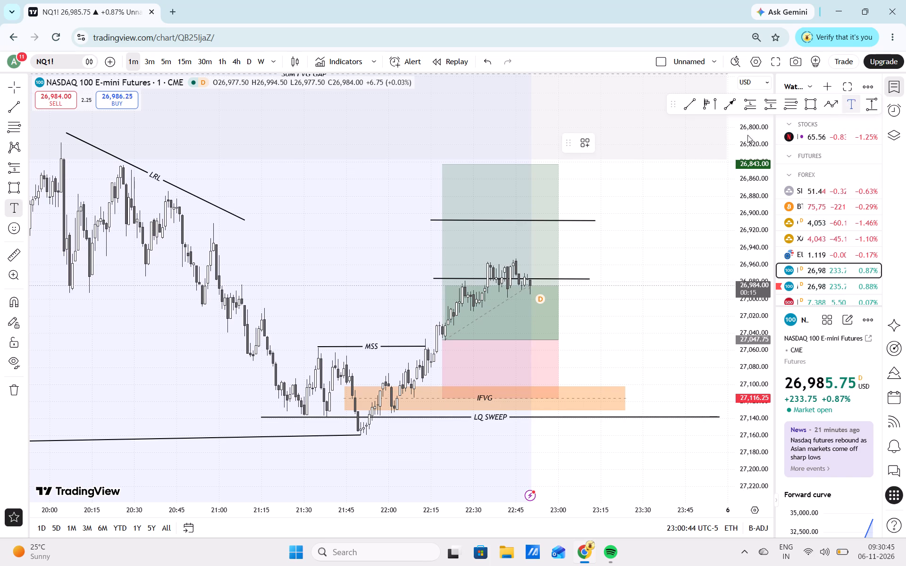
pyautogui.click(538, 210)
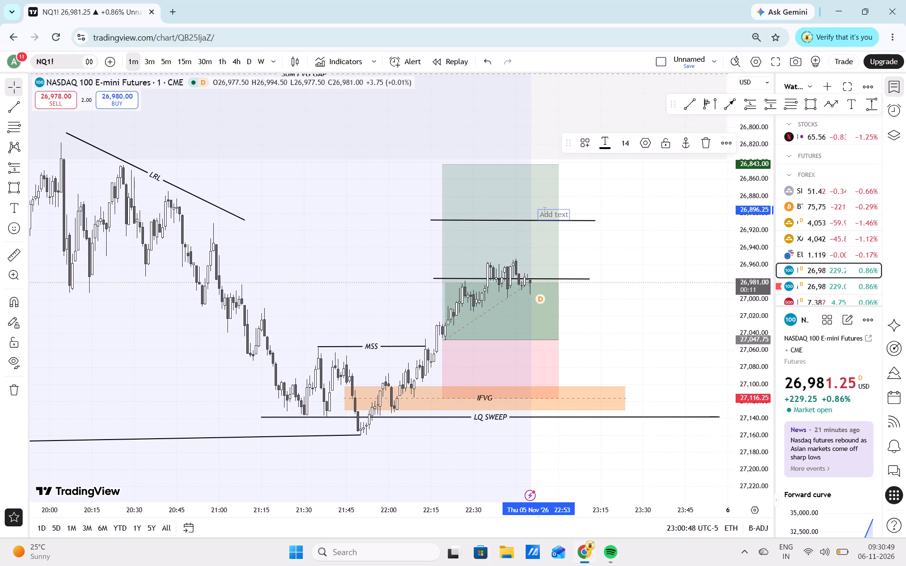
pyautogui.write('1;')
pyautogui.press('BackSpace')
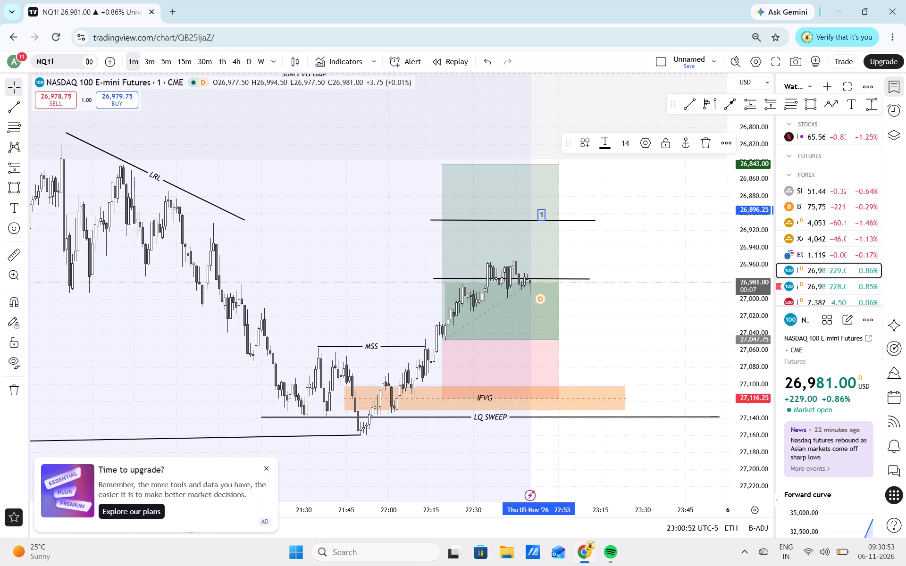
pyautogui.hotkey('shift', ':')
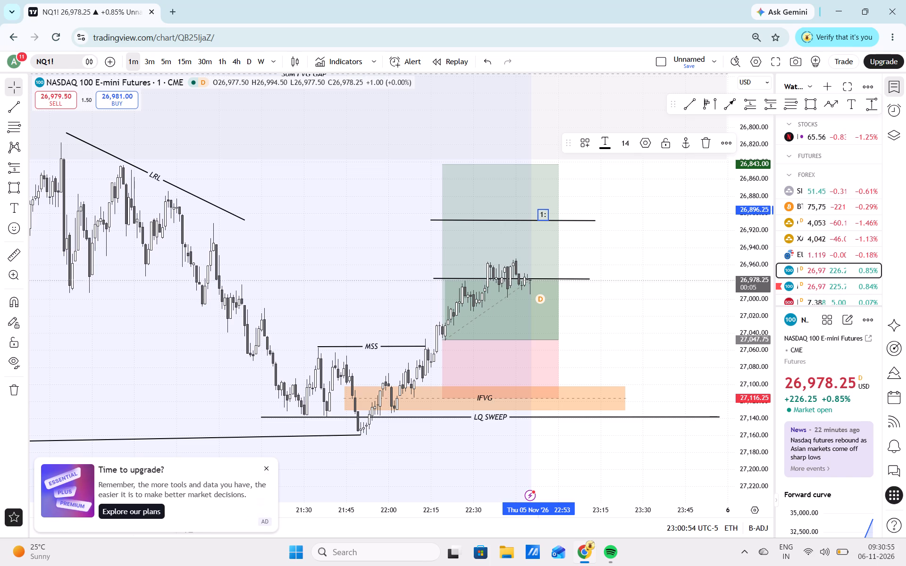
pyautogui.press('2')
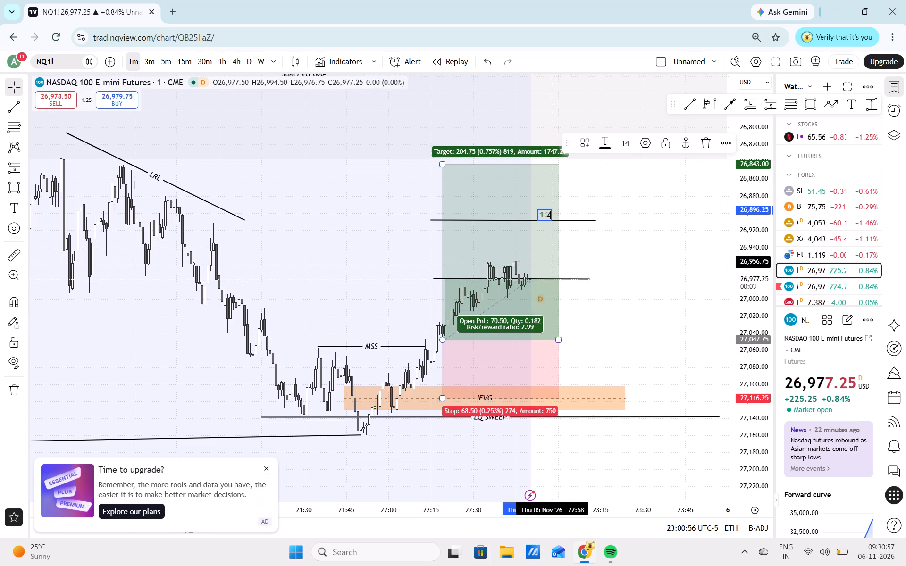
pyautogui.moveTo(549, 216); pyautogui.dragTo(578, 210)
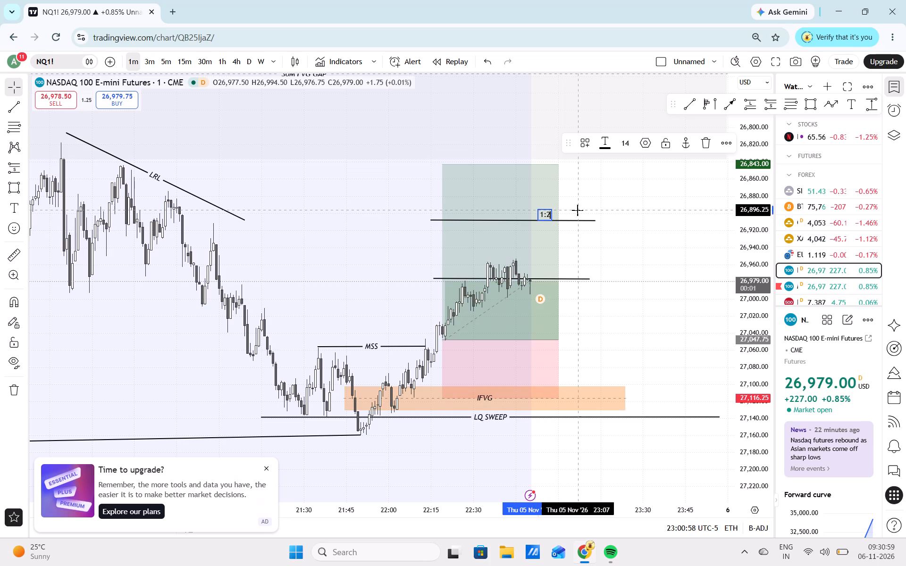
pyautogui.click(578, 210)
# Move the "1:2" label to just above the later end of the 1:2 target line, at about 23:05, and deselect it.
pyautogui.moveTo(545, 217); pyautogui.dragTo(528, 208)
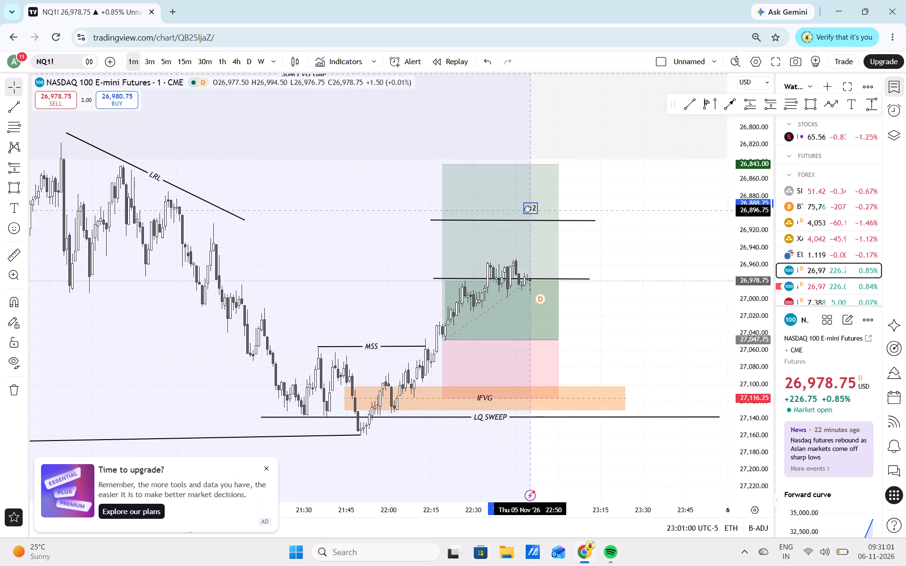
pyautogui.moveTo(528, 208); pyautogui.dragTo(577, 215)
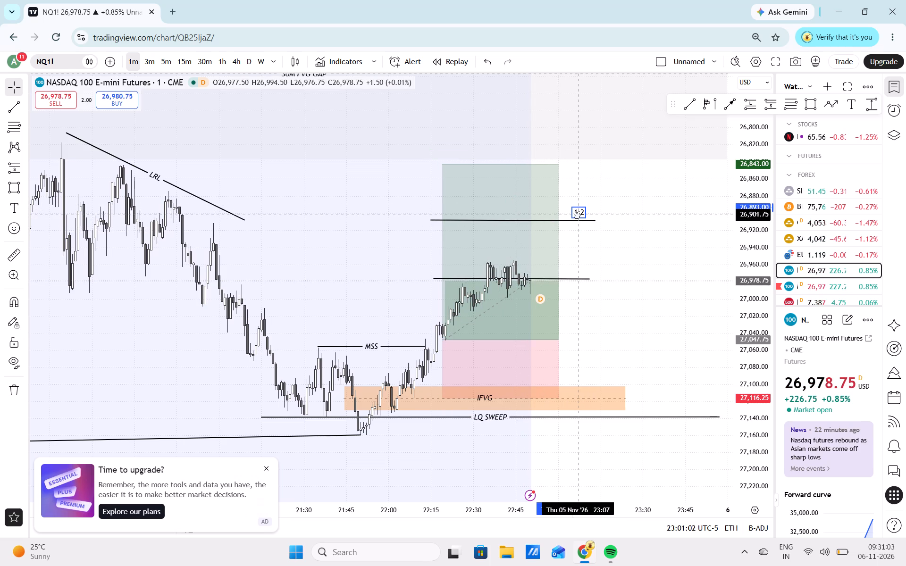
pyautogui.moveTo(577, 215); pyautogui.dragTo(578, 218)
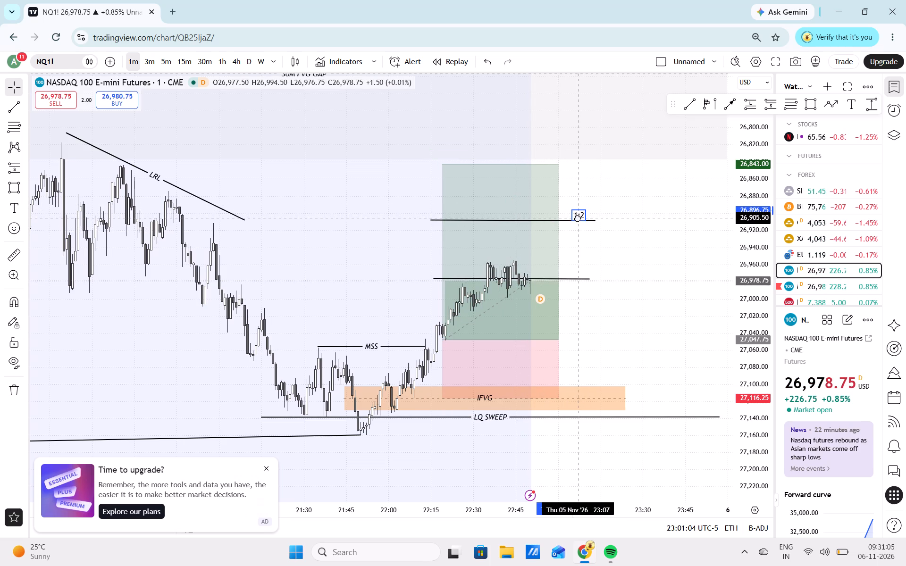
pyautogui.moveTo(578, 218); pyautogui.dragTo(577, 217)
pyautogui.click(643, 216)
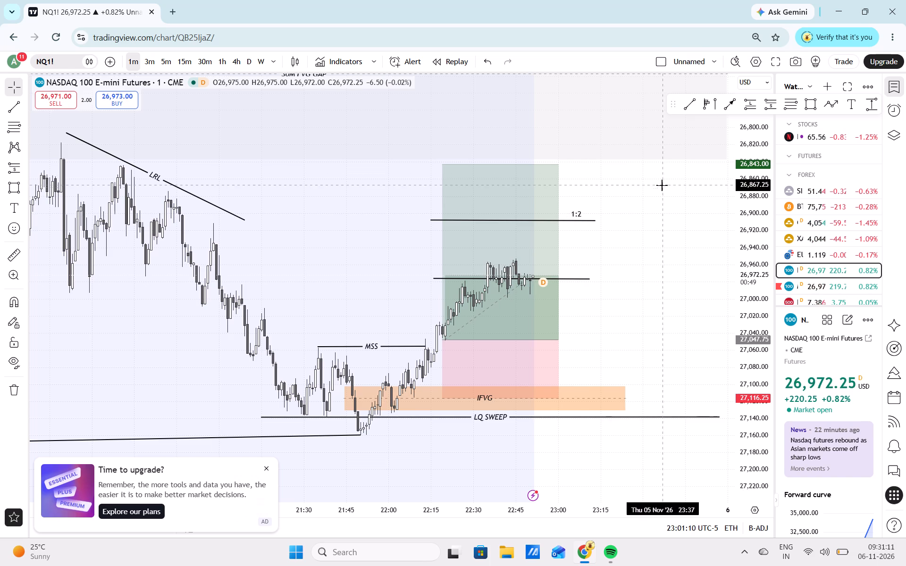
# Dismiss the plan upgrade advertisement.
pyautogui.click(267, 468)
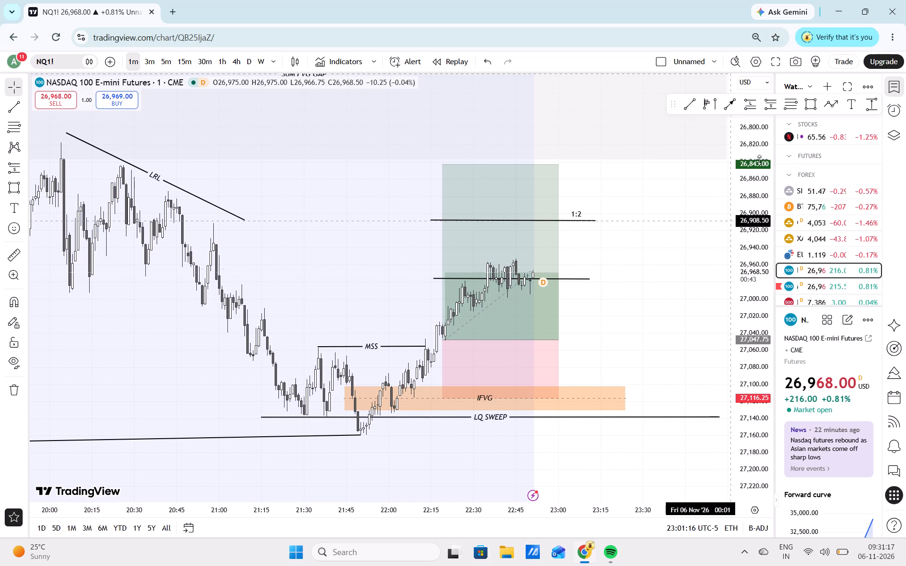
# Add a text label "1:1" at about 23:04 and 26,969.75 on the 1:1 target line.
pyautogui.click(847, 105)
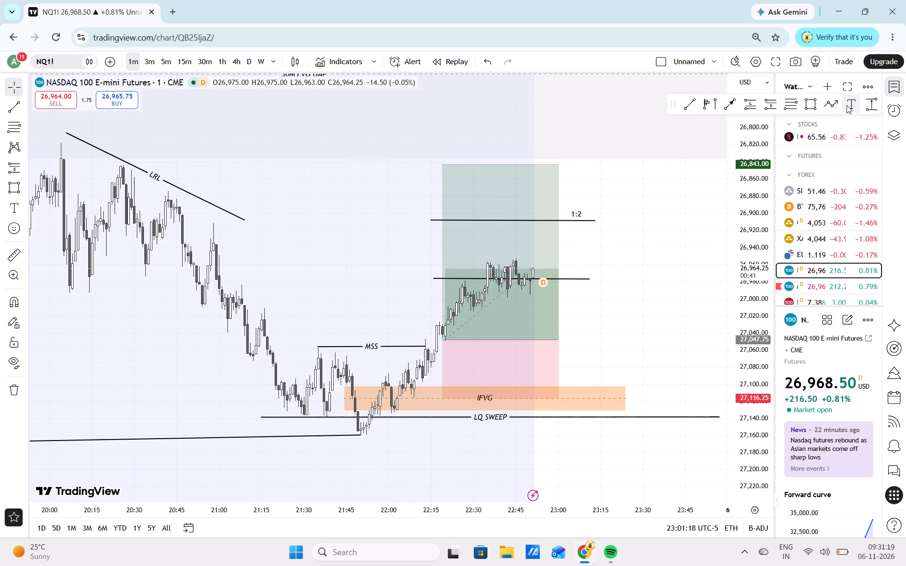
pyautogui.click(570, 273)
pyautogui.press('1')
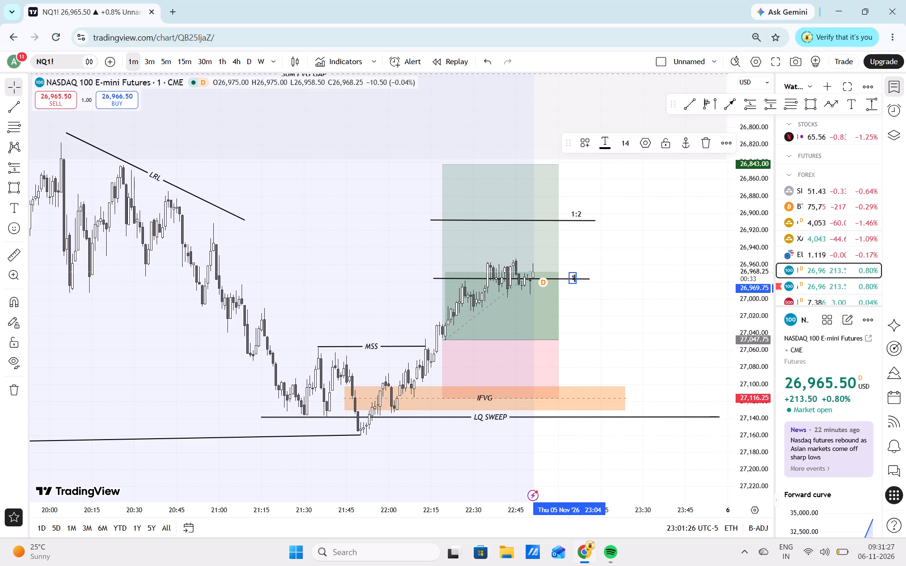
pyautogui.hotkey('shift', ':')
pyautogui.press('1')
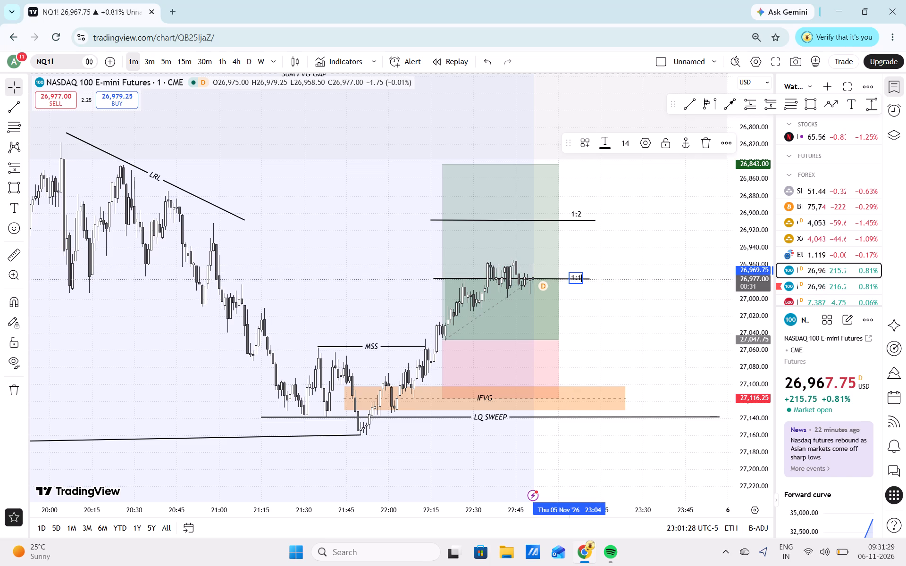
pyautogui.click(657, 272)
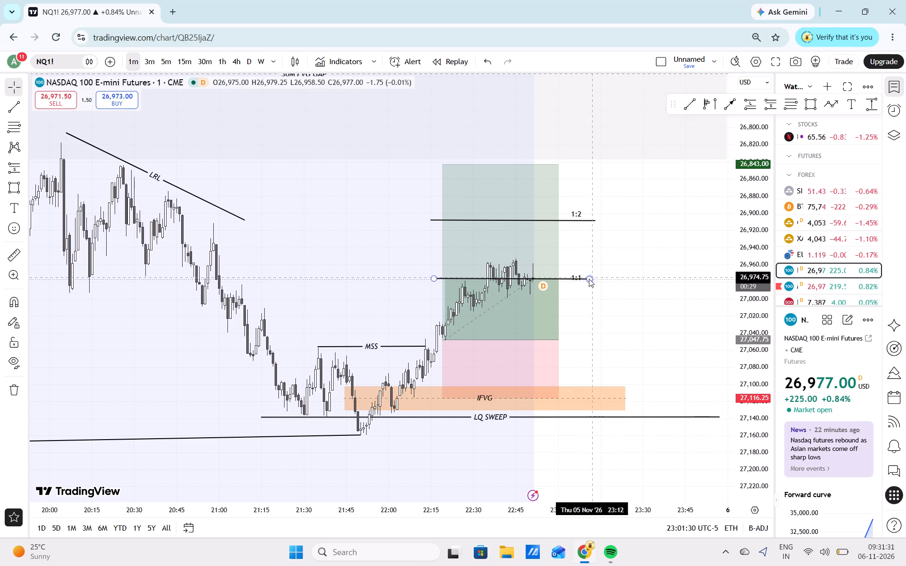
# Move the "1:1" label up so it sits just above the 1:1 target line, and deselect it.
pyautogui.moveTo(579, 280); pyautogui.dragTo(579, 274)
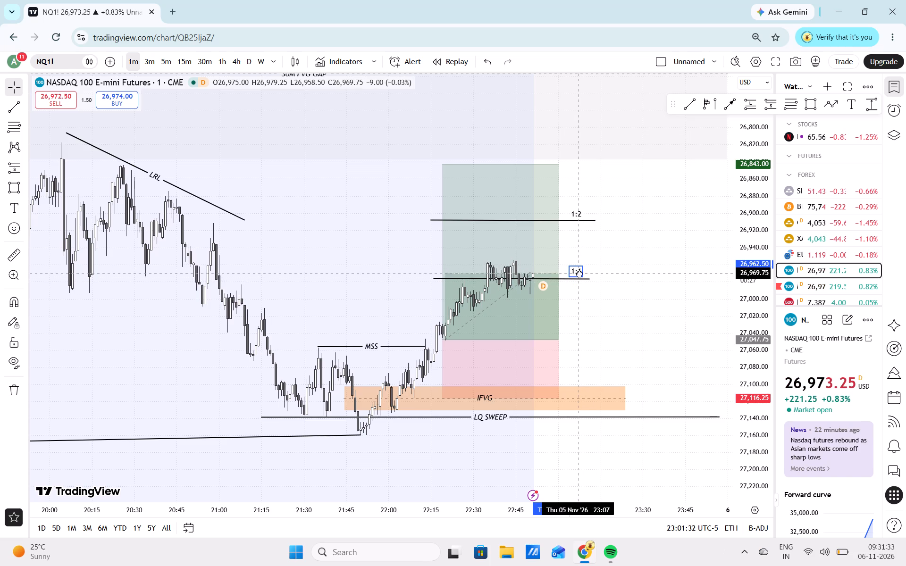
pyautogui.moveTo(579, 274); pyautogui.dragTo(579, 275)
pyautogui.click(599, 263)
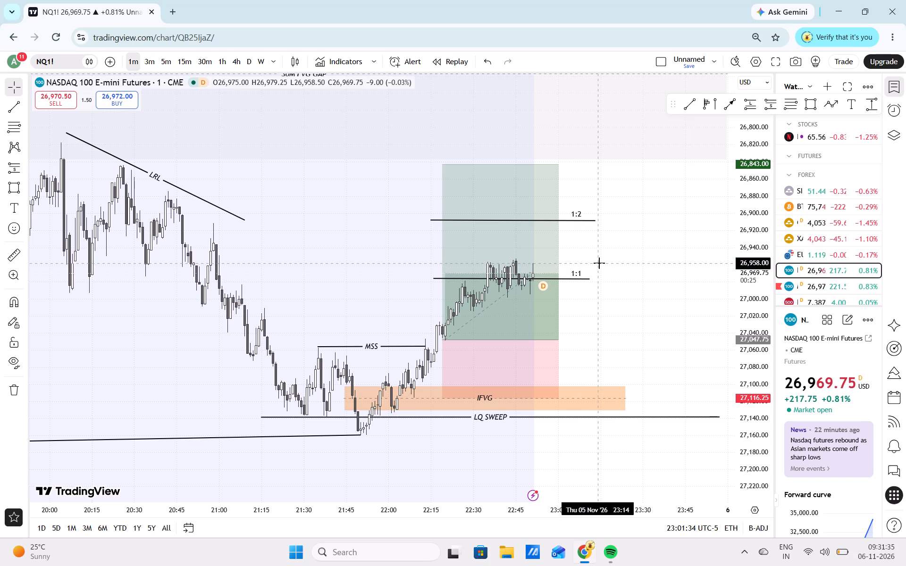